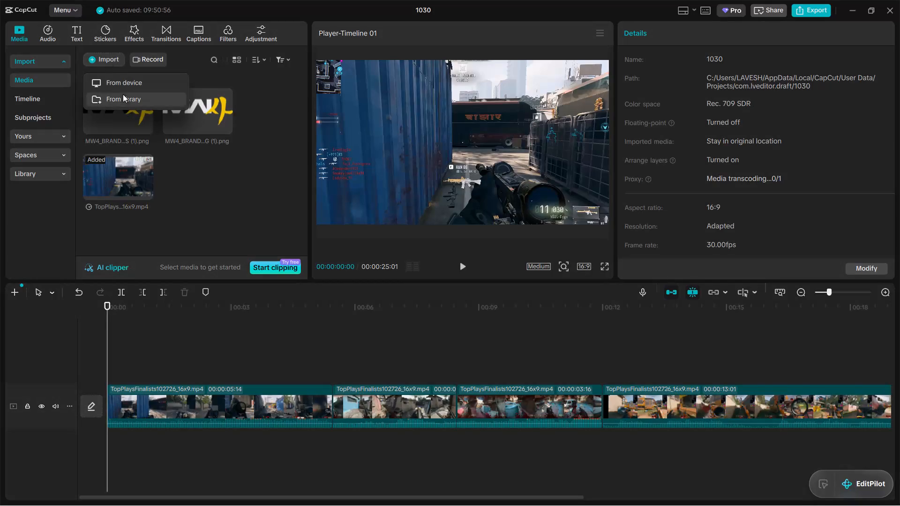
# Import the cod-modern-warfare-SnapYT.App audio file from the device's Downloads folder into the project media.
pyautogui.click(123, 94)
pyautogui.click(547, 126)
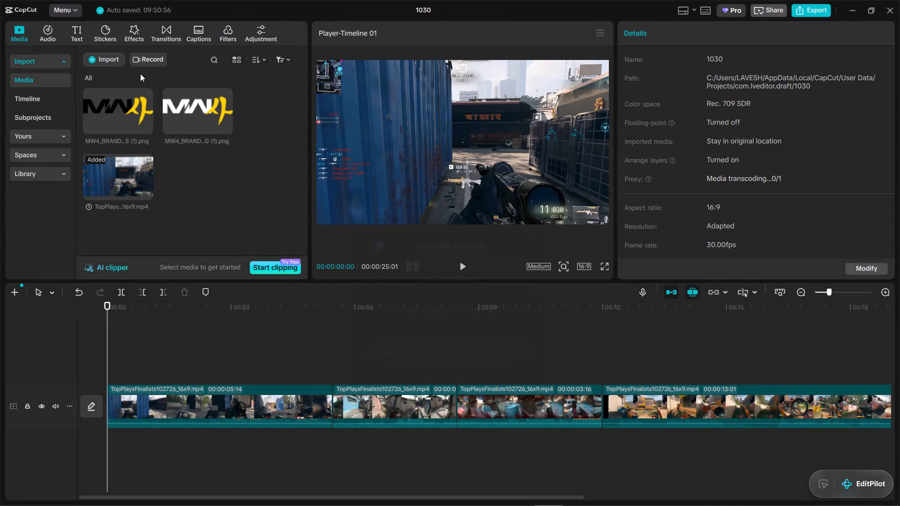
pyautogui.click(102, 59)
pyautogui.click(133, 84)
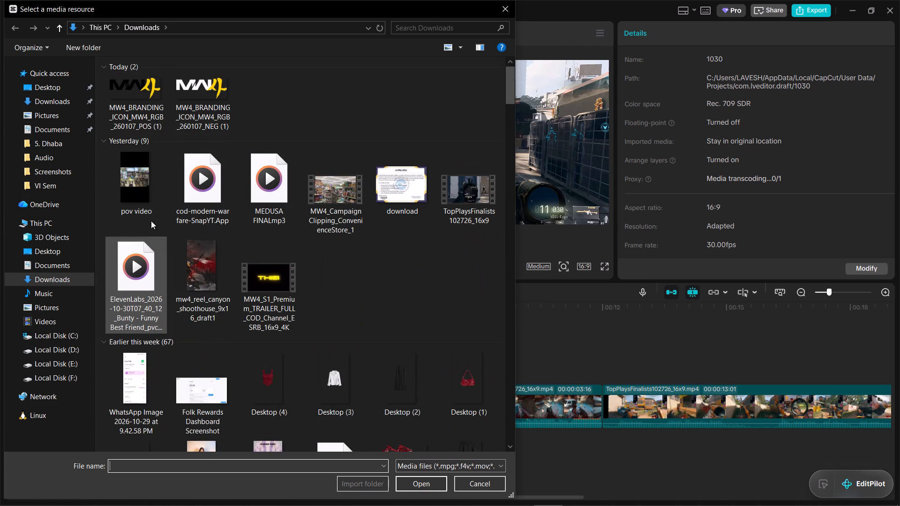
pyautogui.click(198, 207)
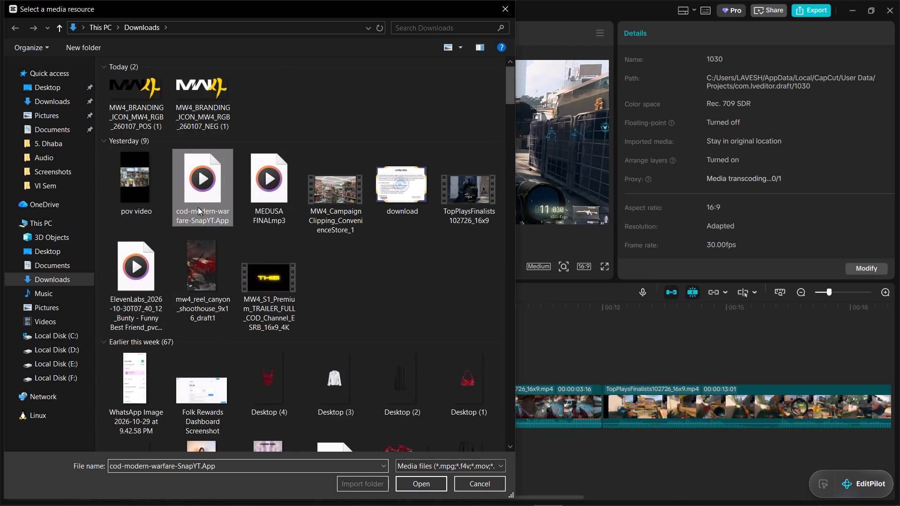
pyautogui.click(410, 484)
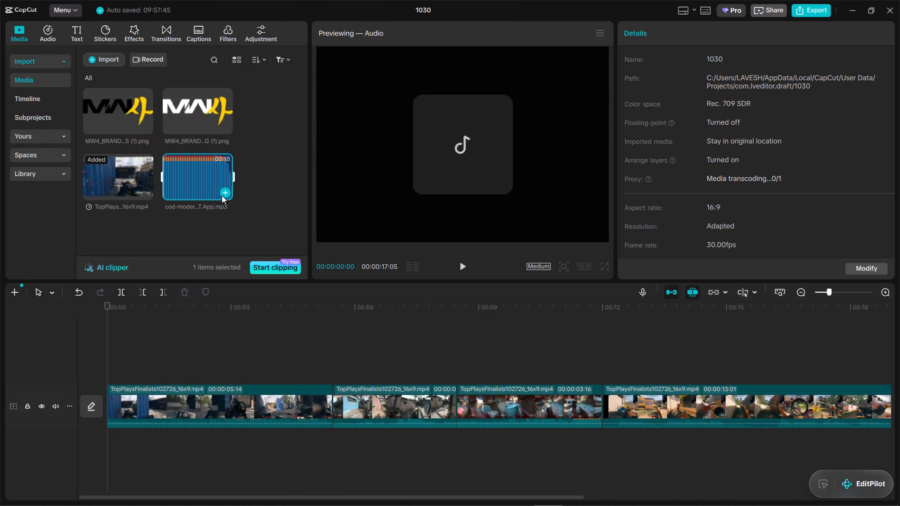
# Preview the imported cod-modern-warfare audio and add it to the timeline beneath the video clips, starting at 00:00.
pyautogui.click(210, 168)
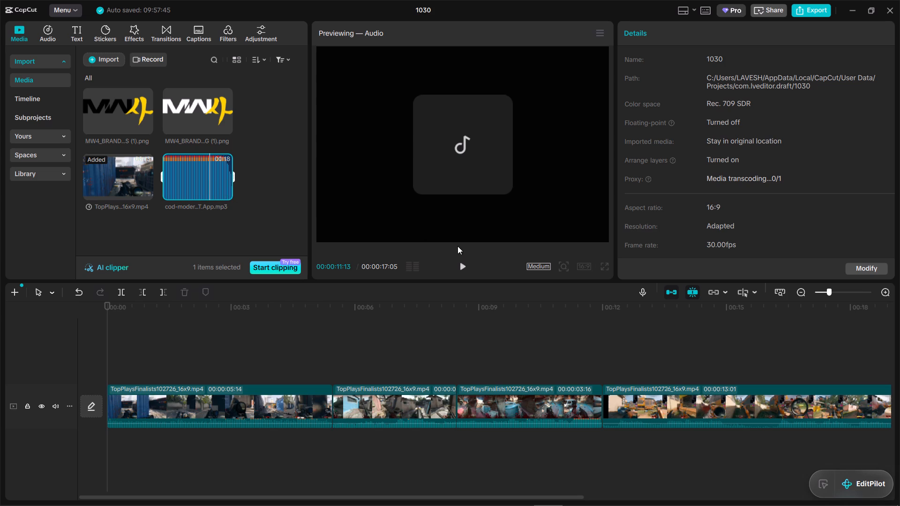
pyautogui.click(463, 268)
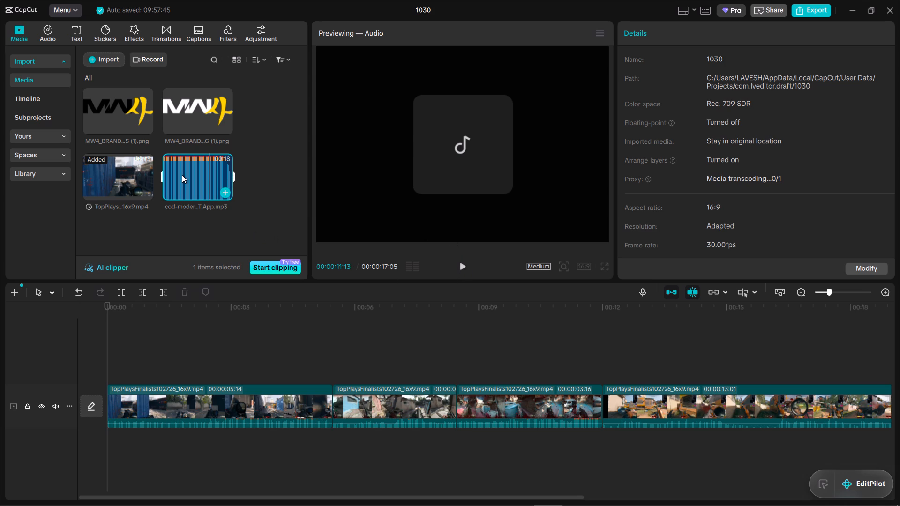
pyautogui.click(182, 175)
pyautogui.click(457, 266)
pyautogui.click(224, 194)
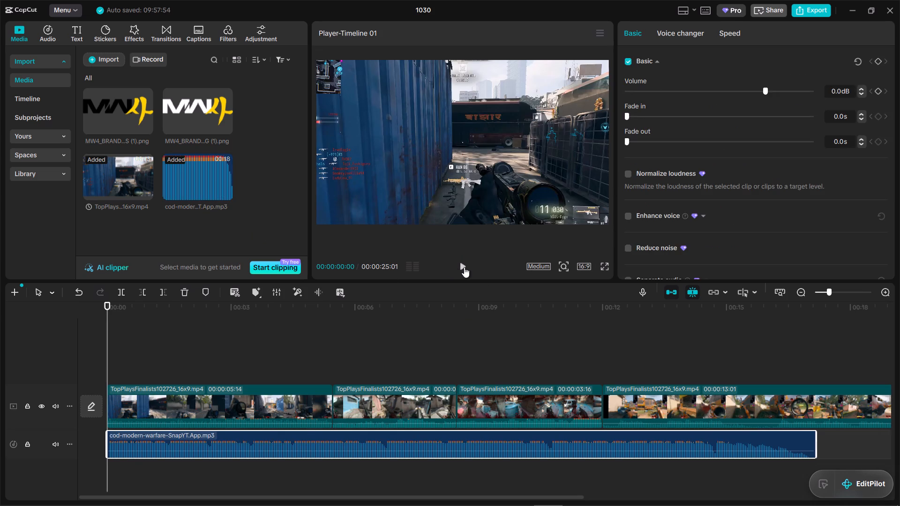
# Play and scrub the timeline from the start to check how the gameplay clips run against the music.
pyautogui.click(464, 267)
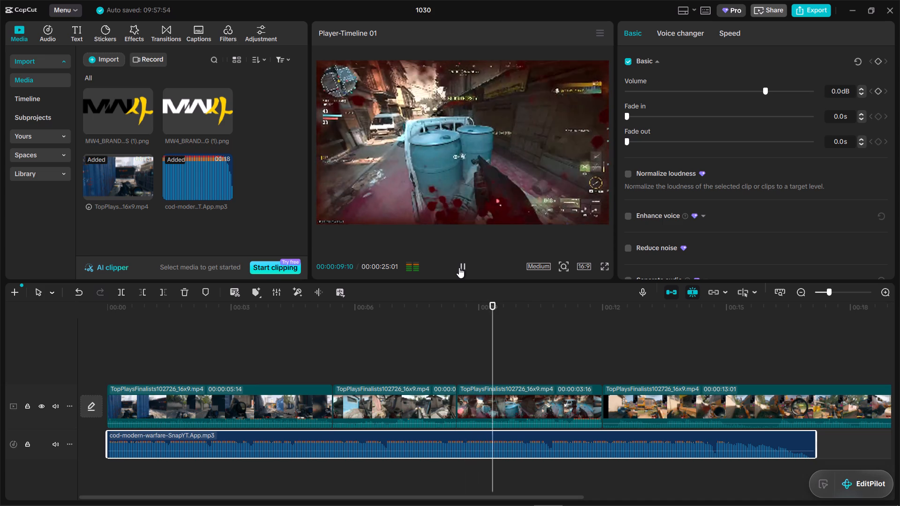
pyautogui.click(459, 268)
pyautogui.click(459, 268)
pyautogui.click(459, 268)
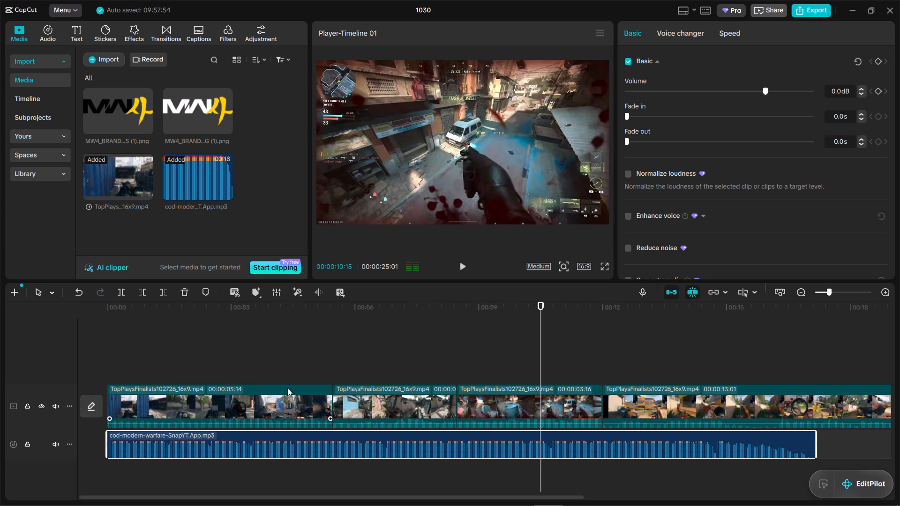
pyautogui.click(274, 367)
pyautogui.moveTo(274, 367); pyautogui.dragTo(0, 359)
pyautogui.press('space')
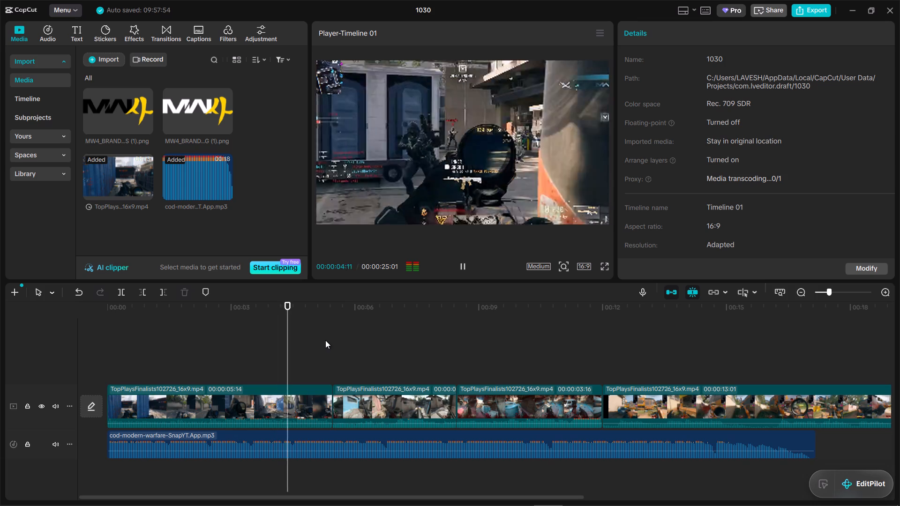
pyautogui.press('space')
pyautogui.click(558, 348)
pyautogui.moveTo(558, 348); pyautogui.dragTo(704, 394)
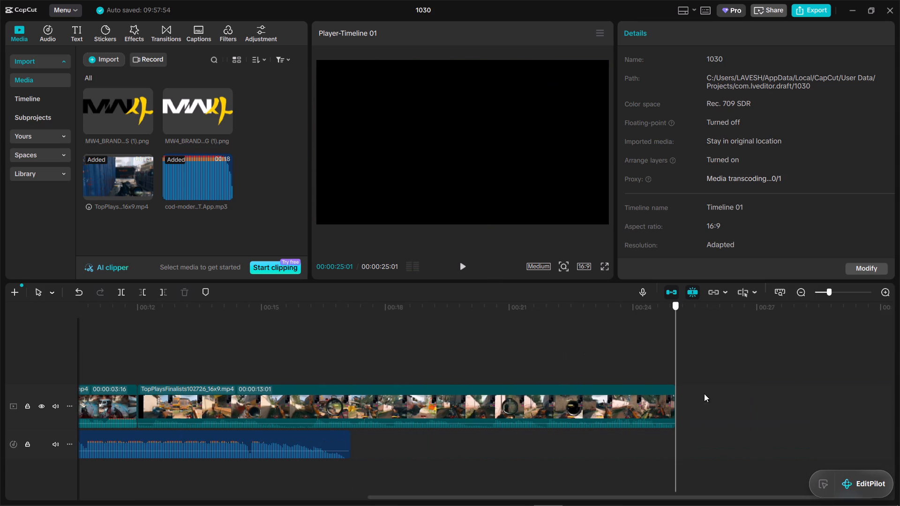
pyautogui.moveTo(704, 394); pyautogui.dragTo(223, 417)
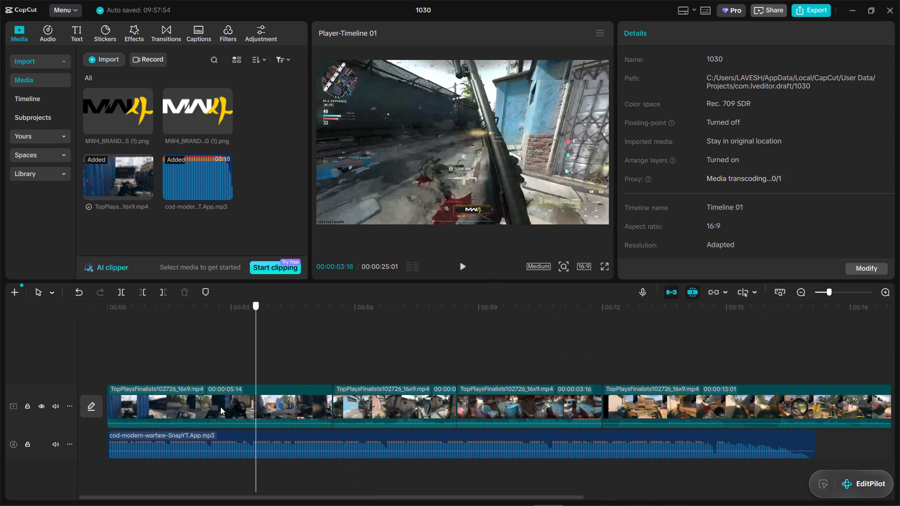
# Delete the first gameplay clip, the one lasting 00:00:05:14, from the video track.
pyautogui.click(220, 406)
pyautogui.press('d')
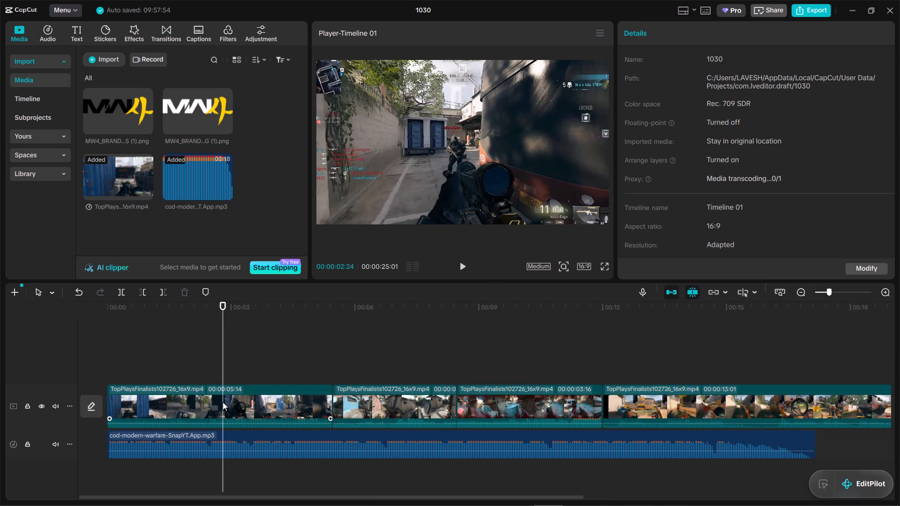
pyautogui.click(223, 402)
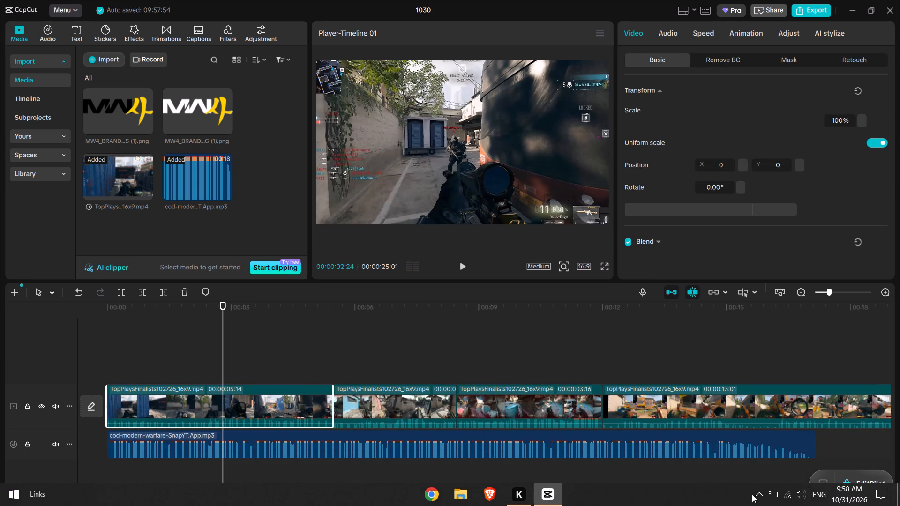
pyautogui.click(755, 495)
pyautogui.click(755, 495)
# Play the sequence from the start and scrub around the cut between the first two clips.
pyautogui.click(144, 355)
pyautogui.moveTo(144, 355); pyautogui.dragTo(0, 349)
pyautogui.press('space')
pyautogui.press('space')
pyautogui.click(128, 347)
pyautogui.moveTo(128, 347); pyautogui.dragTo(0, 344)
pyautogui.press('space')
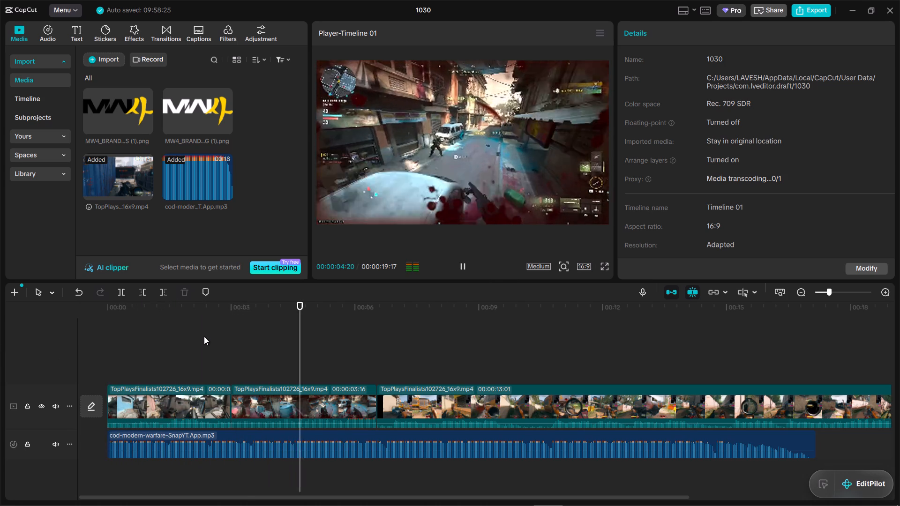
pyautogui.press('space')
pyautogui.click(239, 363)
pyautogui.moveTo(239, 363); pyautogui.dragTo(239, 363)
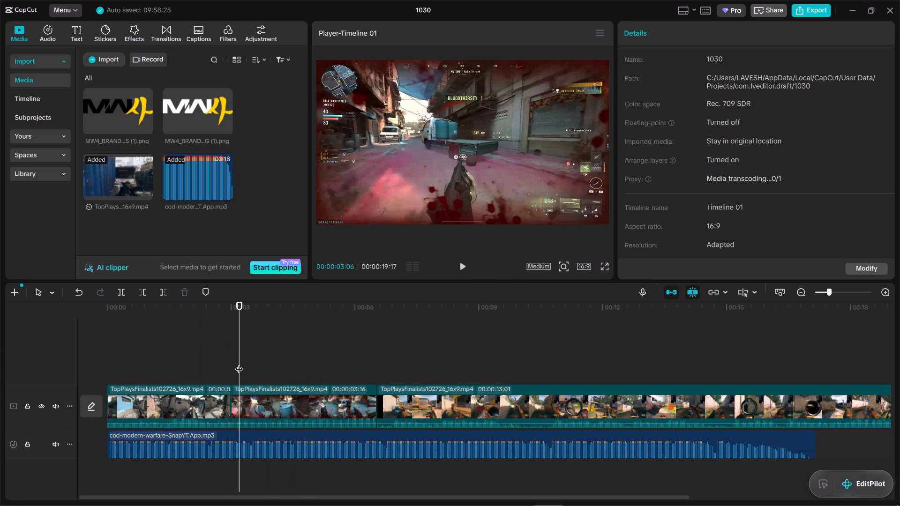
pyautogui.moveTo(239, 363); pyautogui.dragTo(59, 364)
# Find the end point of the first clip by playback and trim its end so it lasts about 2.5 seconds.
pyautogui.press('space')
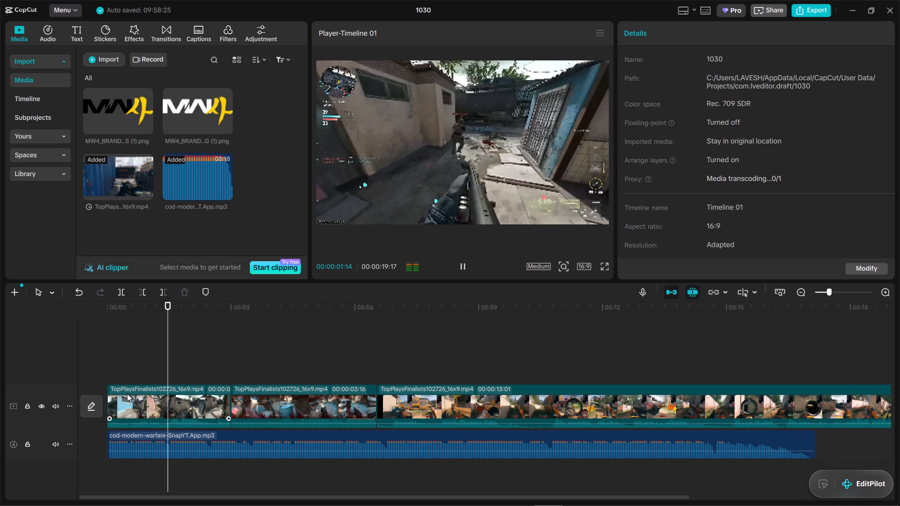
pyautogui.press('space')
pyautogui.press('space')
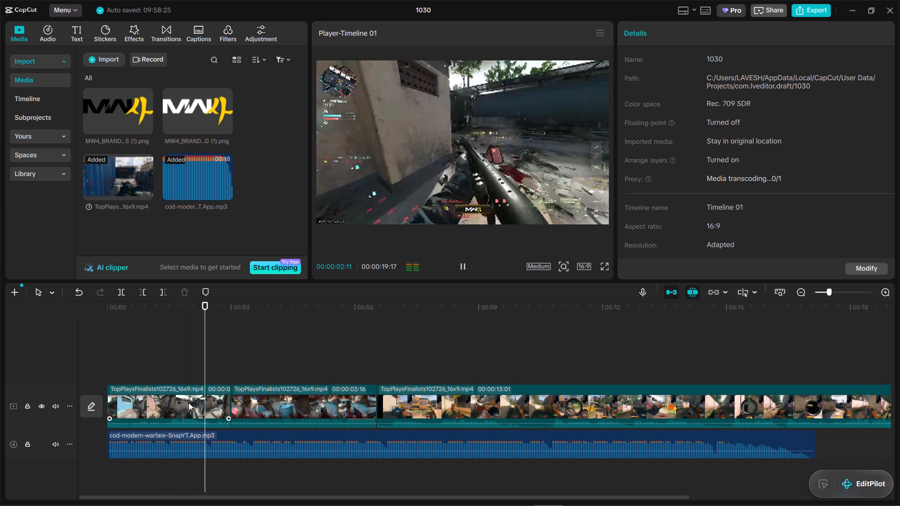
pyautogui.press('space')
pyautogui.click(188, 402)
pyautogui.moveTo(231, 400); pyautogui.dragTo(206, 399)
# Play the opening from the start and trim about 6 frames off the beginning of the first clip.
pyautogui.click(165, 360)
pyautogui.moveTo(165, 360); pyautogui.dragTo(42, 360)
pyautogui.press('space')
pyautogui.press('space')
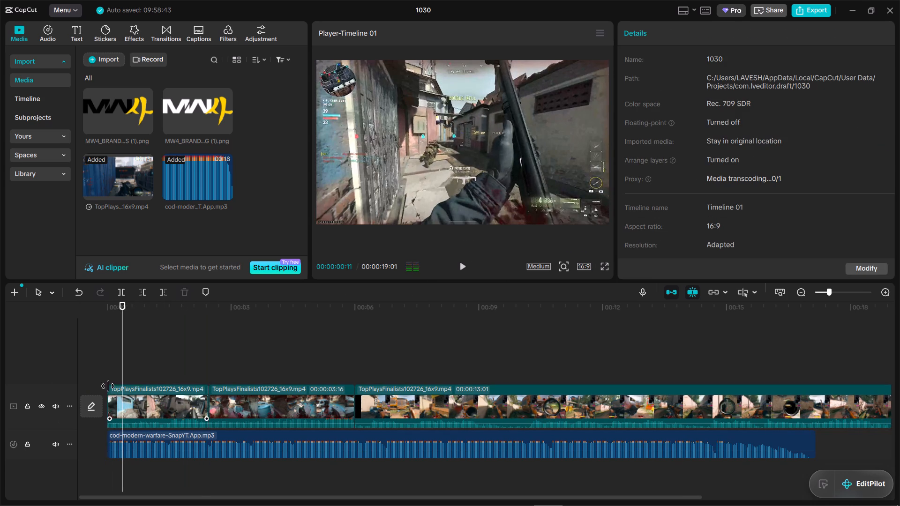
pyautogui.click(119, 398)
pyautogui.moveTo(106, 396); pyautogui.dragTo(116, 396)
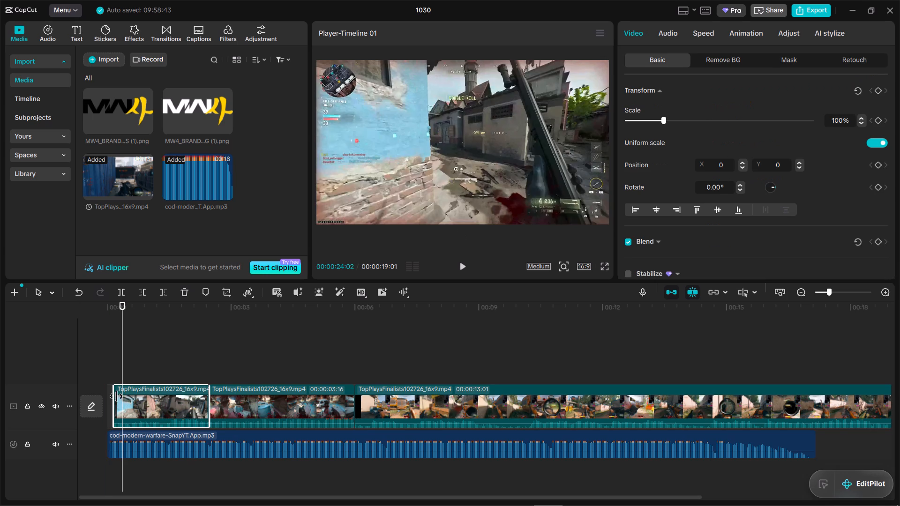
pyautogui.moveTo(116, 396); pyautogui.dragTo(116, 397)
# Play the trimmed sequence from the start to check the cuts between the clips against the music.
pyautogui.click(133, 364)
pyautogui.moveTo(133, 364); pyautogui.dragTo(0, 362)
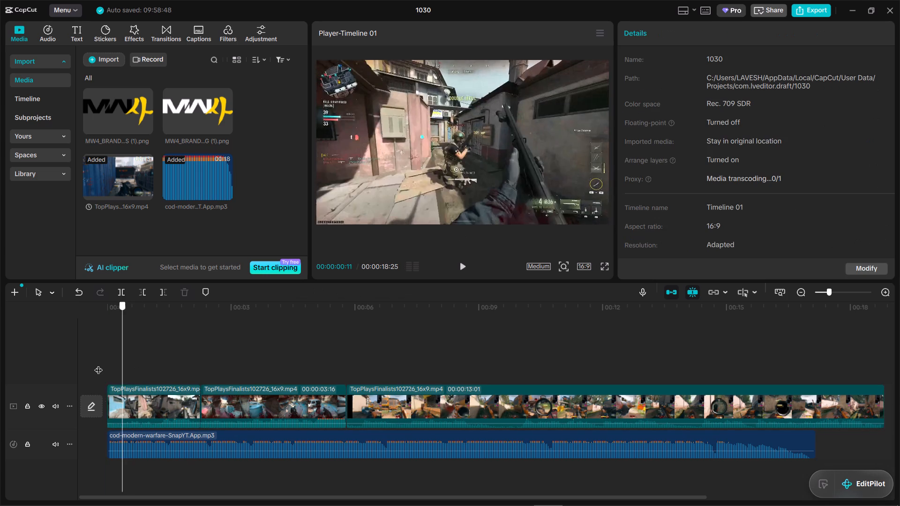
pyautogui.press('space')
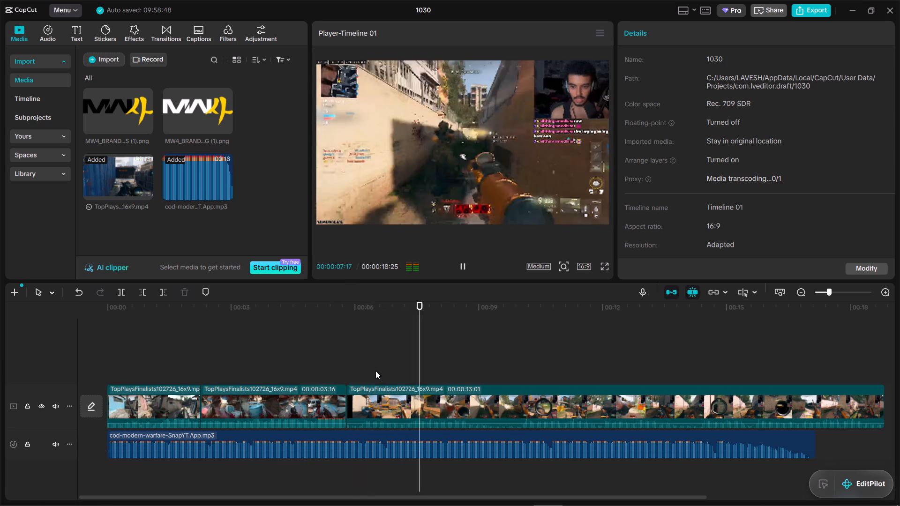
pyautogui.press('space')
pyautogui.click(375, 371)
pyautogui.moveTo(375, 371); pyautogui.dragTo(43, 370)
pyautogui.press('space')
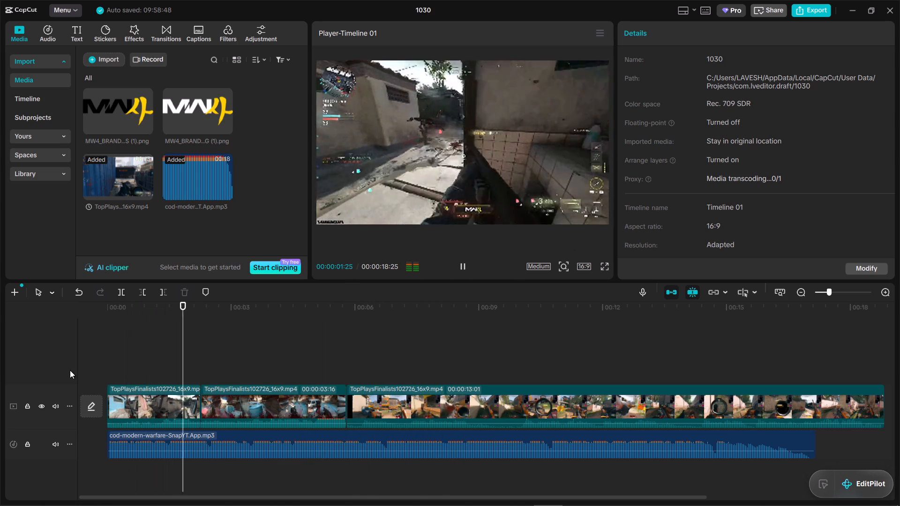
pyautogui.press('space')
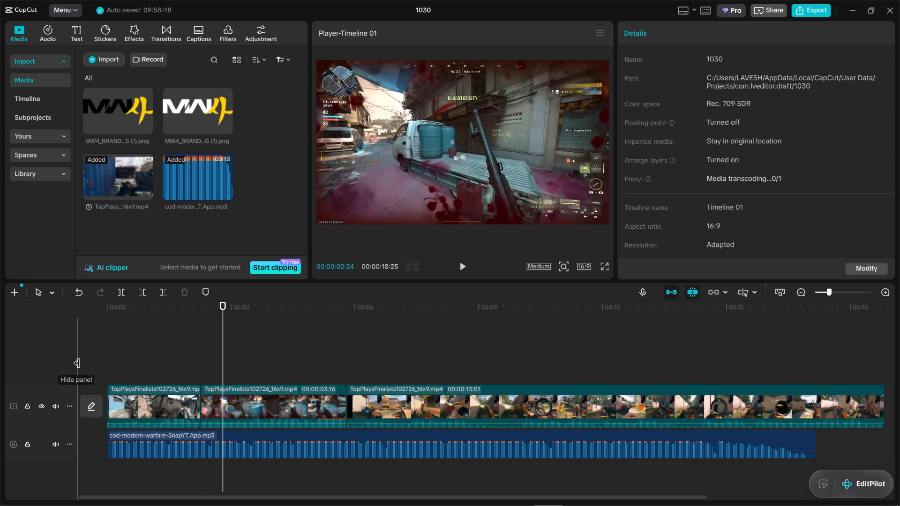
# Replay the first clip repeatedly from the start to examine its gunshot timing against the music.
pyautogui.click(164, 370)
pyautogui.moveTo(164, 370); pyautogui.dragTo(83, 365)
pyautogui.press('space')
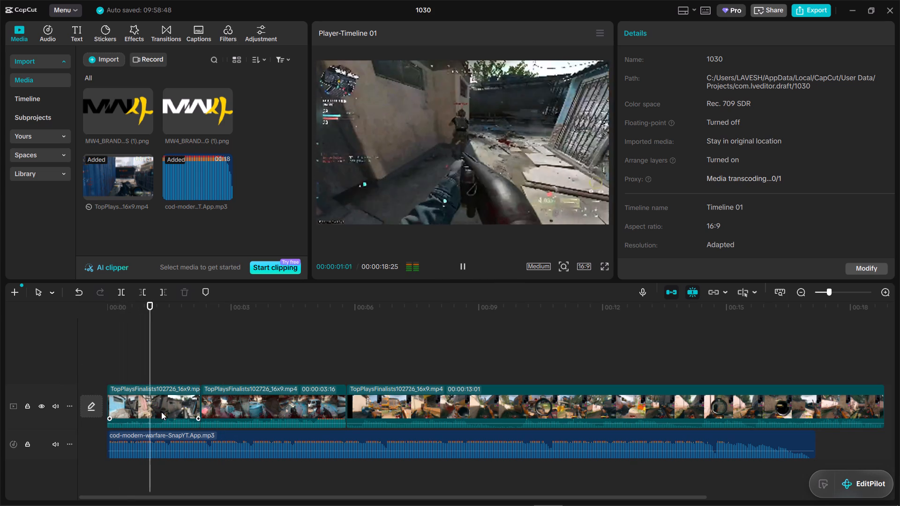
pyautogui.press('space')
pyautogui.click(180, 367)
pyautogui.moveTo(180, 367); pyautogui.dragTo(48, 365)
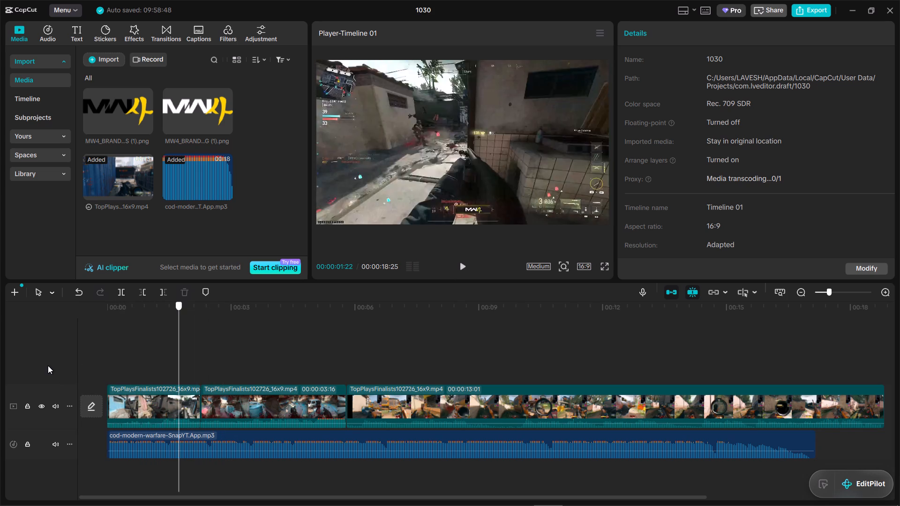
pyautogui.moveTo(48, 365); pyautogui.dragTo(46, 365)
pyautogui.press('space')
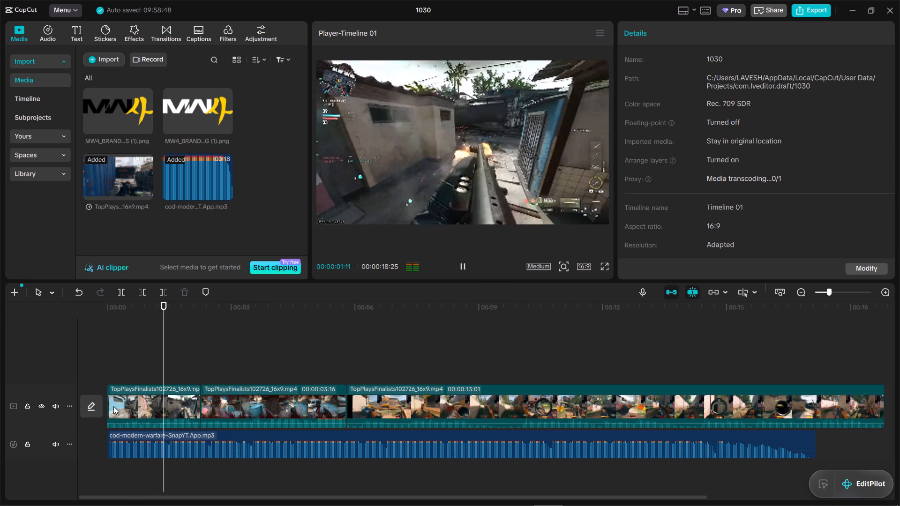
pyautogui.press('space')
pyautogui.click(164, 357)
pyautogui.moveTo(164, 357); pyautogui.dragTo(62, 365)
pyautogui.press('space')
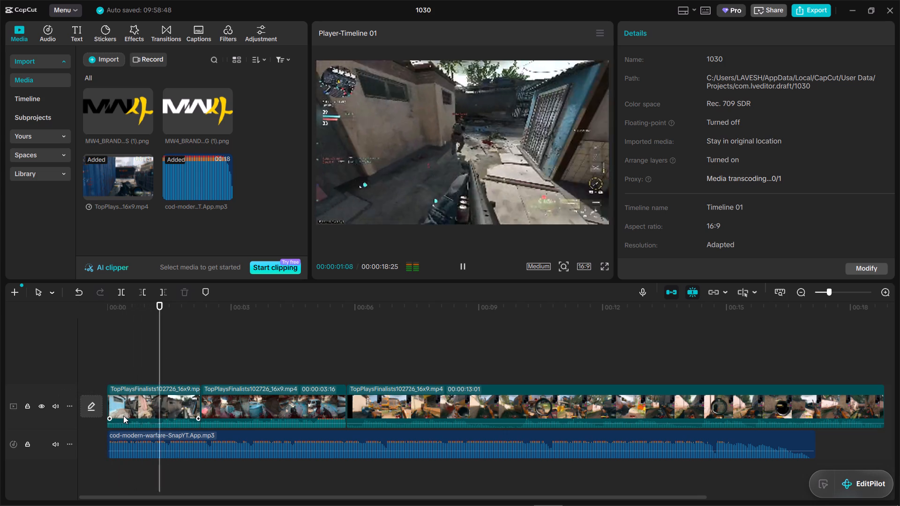
pyautogui.press('space')
# Play the sequence from the start through the first two clips, and review it again in full screen.
pyautogui.click(134, 350)
pyautogui.moveTo(134, 350); pyautogui.dragTo(0, 343)
pyautogui.press('space')
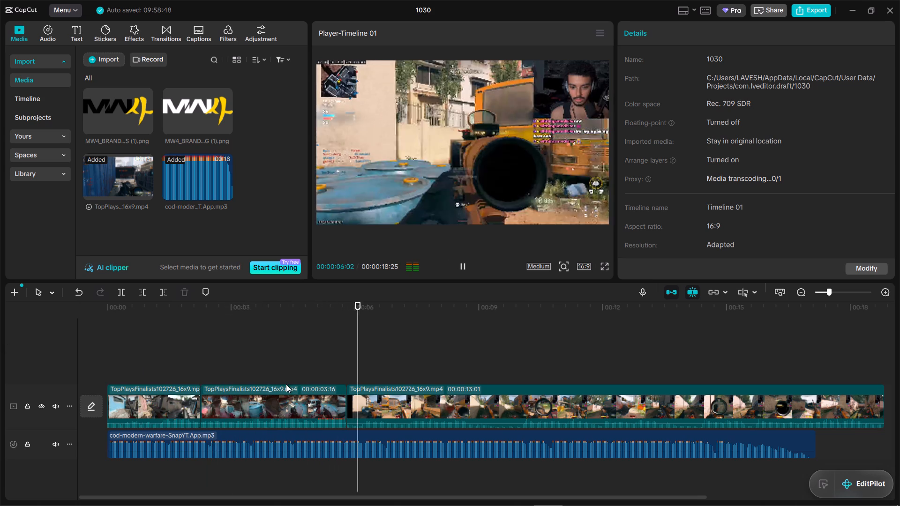
pyautogui.press('space')
pyautogui.click(309, 349)
pyautogui.moveTo(309, 349); pyautogui.dragTo(0, 333)
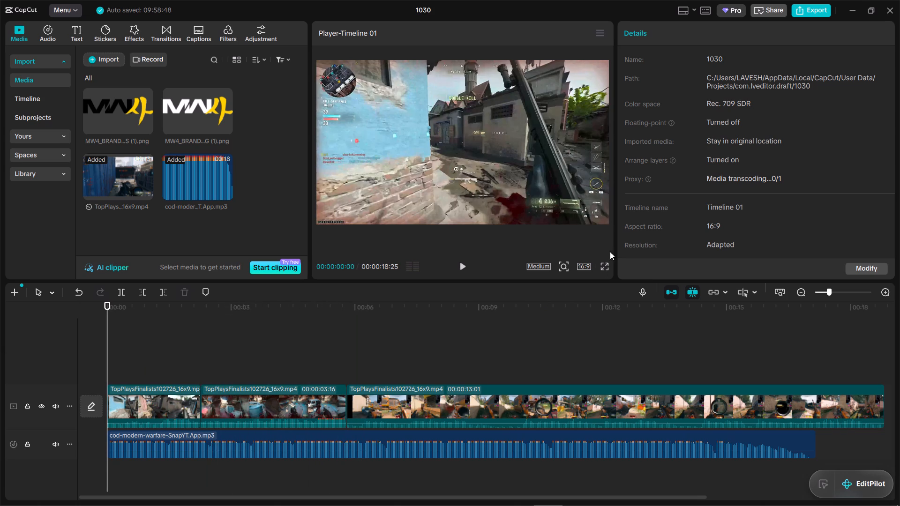
pyautogui.click(603, 269)
pyautogui.press('space')
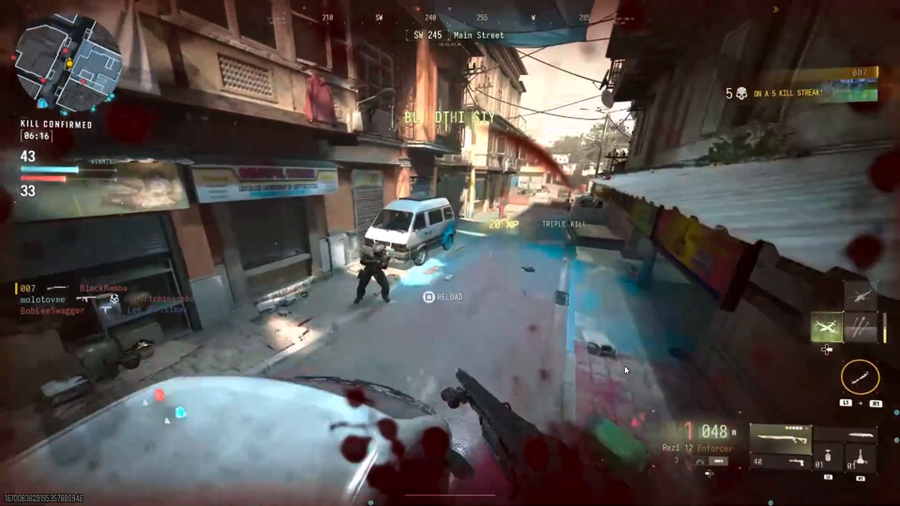
pyautogui.press('space')
pyautogui.press('Escape')
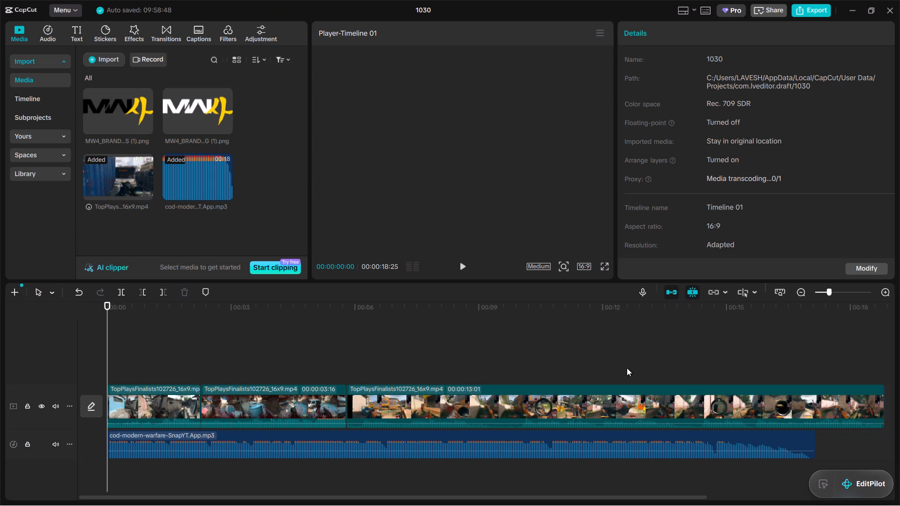
# Replay the first clip from the start in short bursts to check it against the music.
pyautogui.click(265, 355)
pyautogui.moveTo(265, 355); pyautogui.dragTo(76, 354)
pyautogui.press('space')
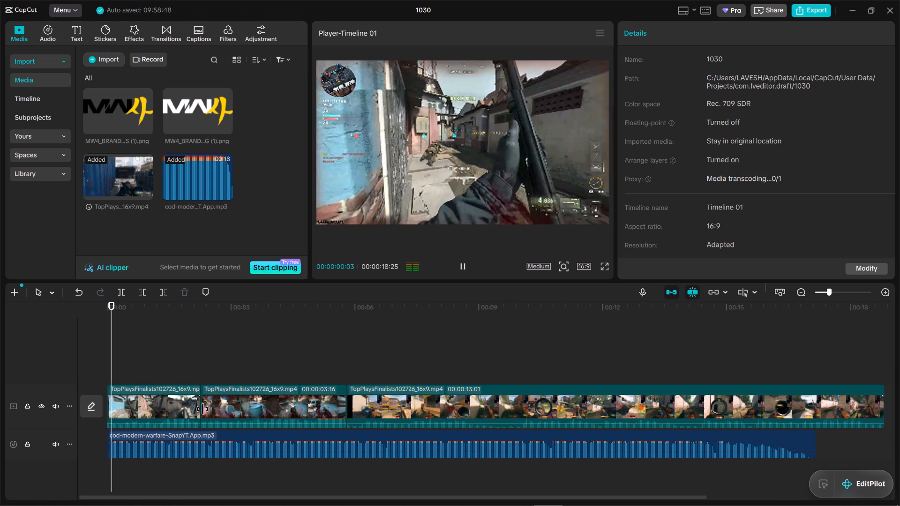
pyautogui.press('space')
pyautogui.click(143, 404)
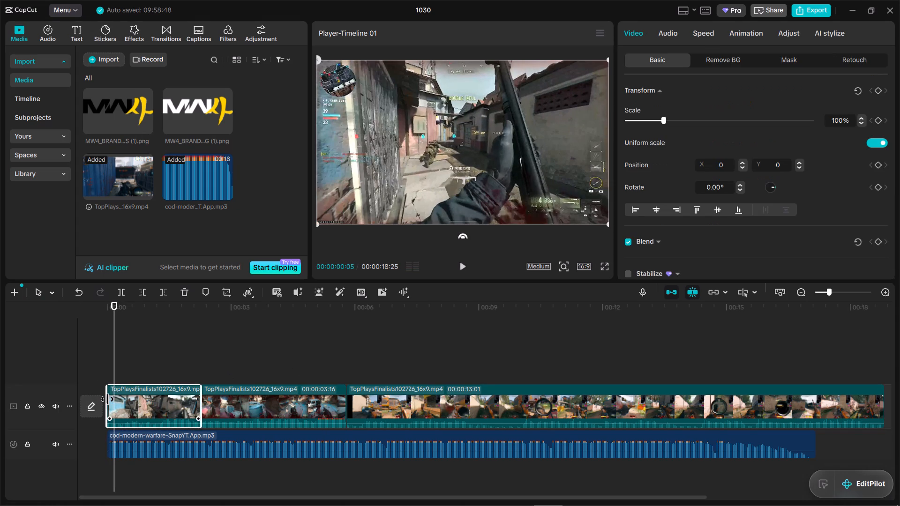
pyautogui.press('space')
pyautogui.press('space')
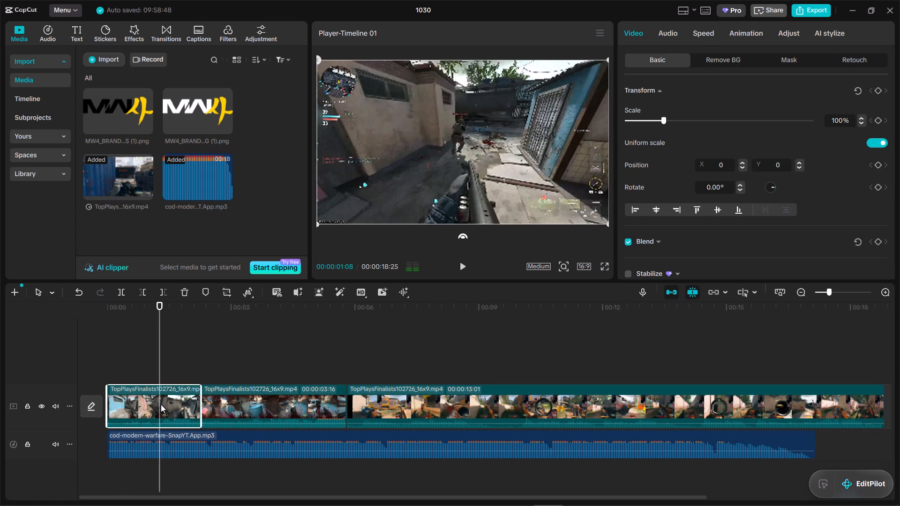
pyautogui.press('space')
pyautogui.press('space')
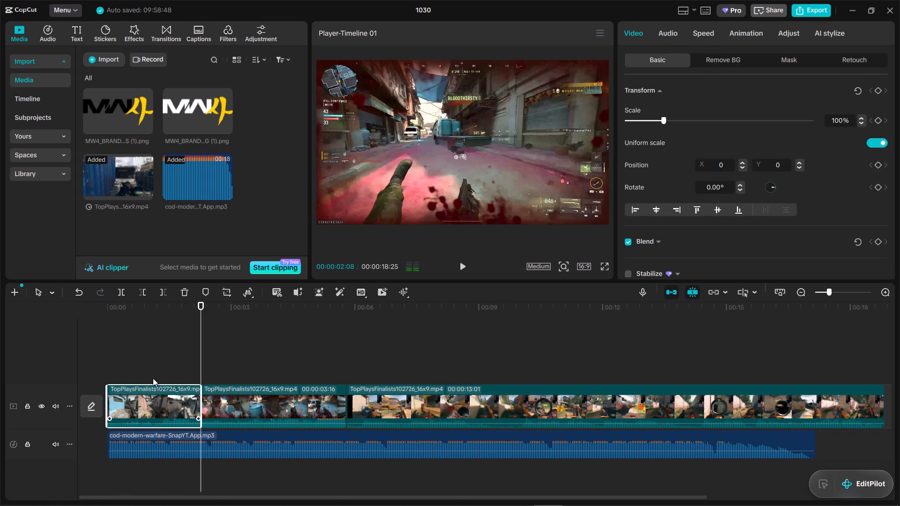
pyautogui.click(145, 355)
pyautogui.moveTo(145, 355); pyautogui.dragTo(156, 357)
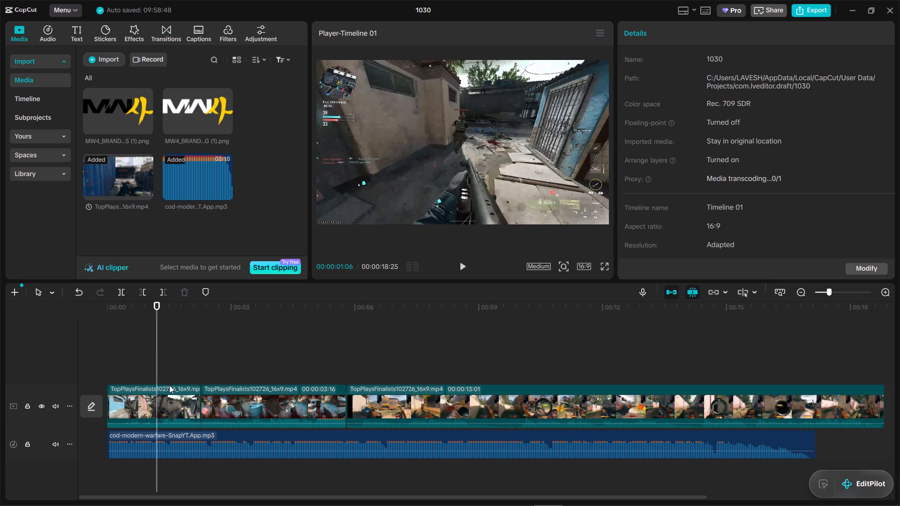
pyautogui.click(142, 359)
pyautogui.moveTo(142, 359); pyautogui.dragTo(78, 358)
# Play the third clip from about 8 seconds, and replay from the first clip onward to review the montage against the music.
pyautogui.click(466, 339)
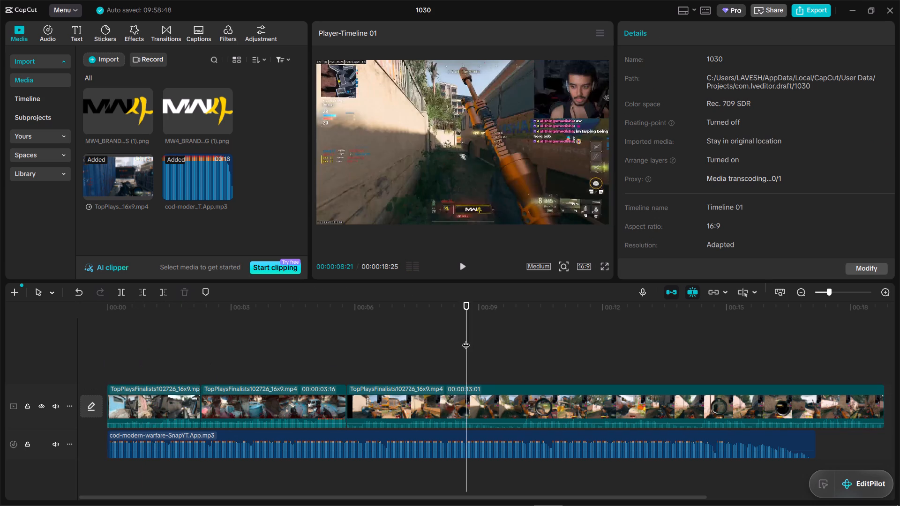
pyautogui.press('space')
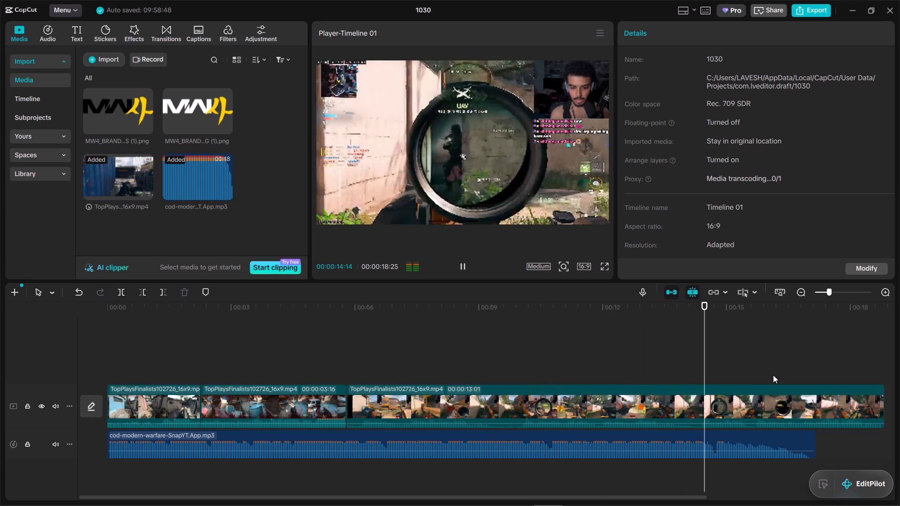
pyautogui.press('space')
pyautogui.click(397, 370)
pyautogui.moveTo(397, 370); pyautogui.dragTo(307, 348)
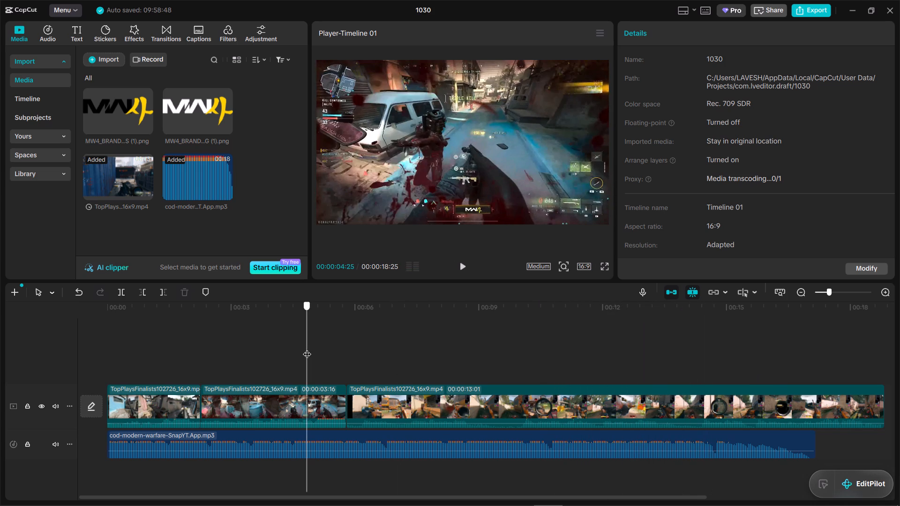
pyautogui.moveTo(307, 348); pyautogui.dragTo(182, 321)
pyautogui.press('space')
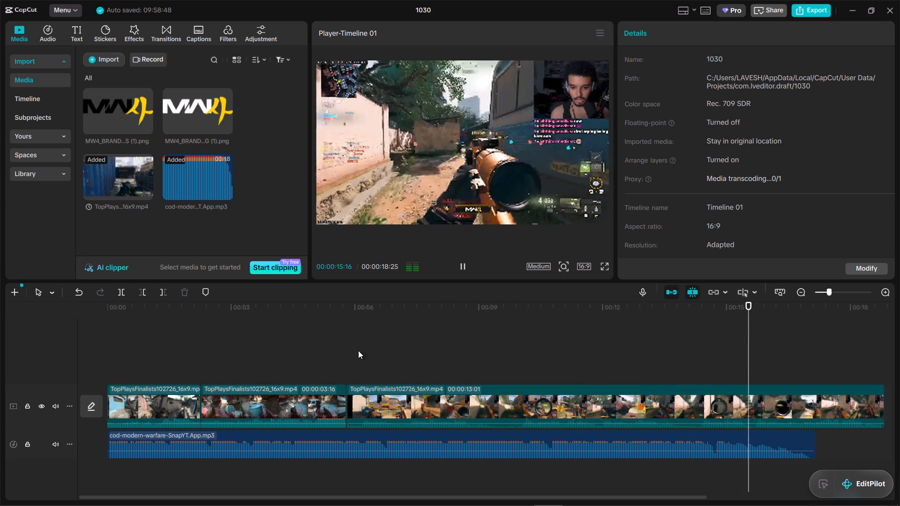
pyautogui.press('space')
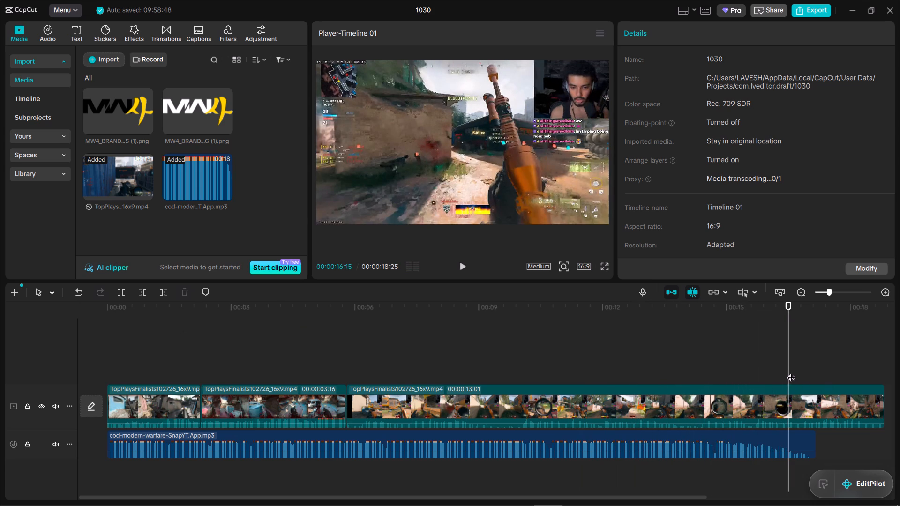
# Play the second half of the third clip, replaying its last kills to find an end point that fits the fading music.
pyautogui.moveTo(789, 370); pyautogui.dragTo(432, 365)
pyautogui.press('space')
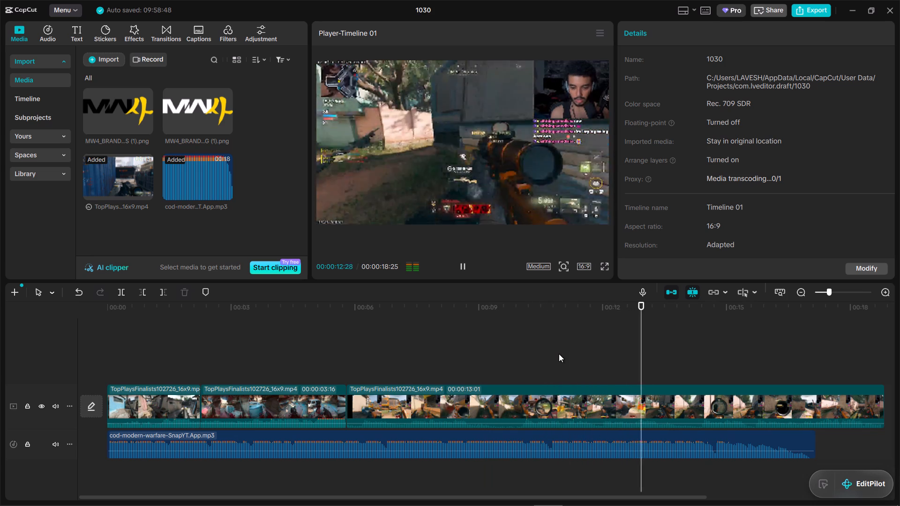
pyautogui.press('space')
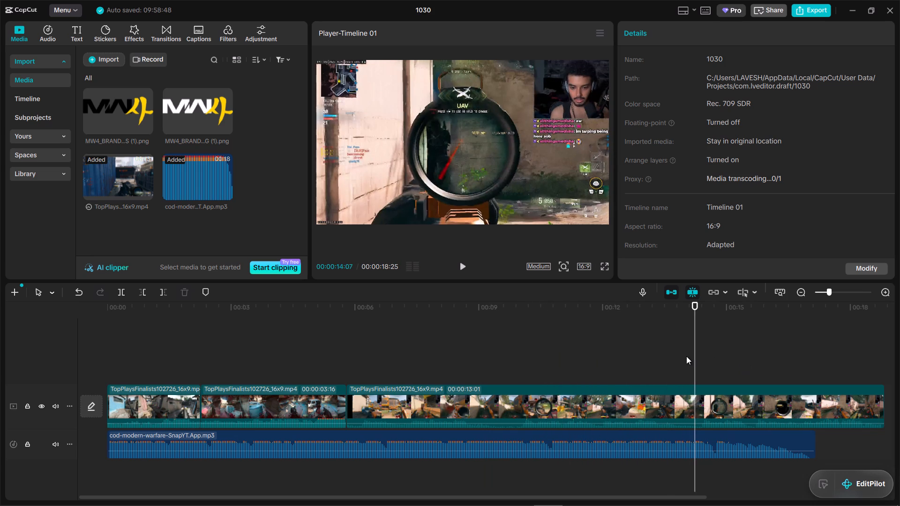
pyautogui.press('space')
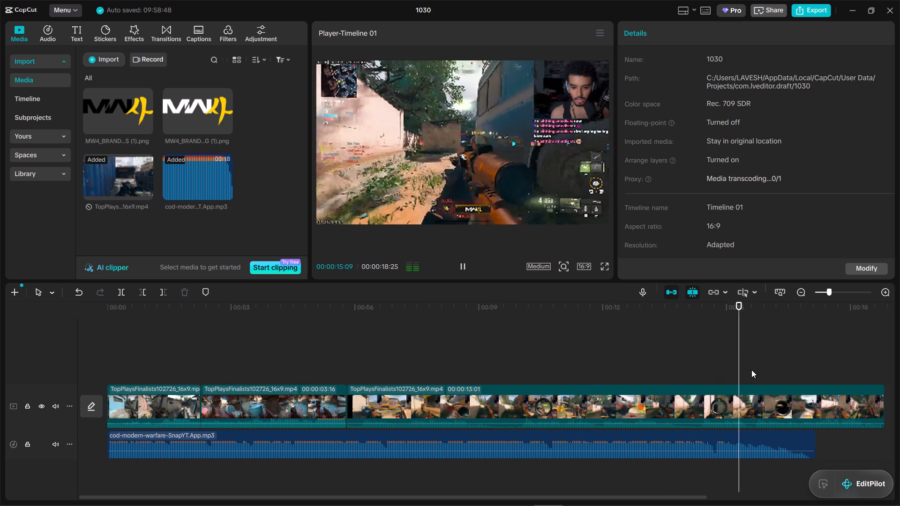
pyautogui.press('space')
pyautogui.press('space')
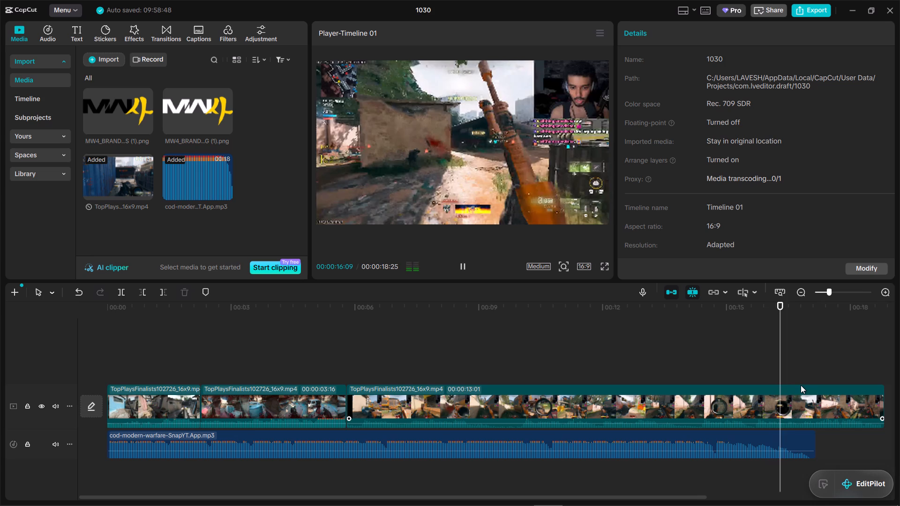
pyautogui.press('space')
pyautogui.moveTo(796, 362); pyautogui.dragTo(719, 354)
pyautogui.press('space')
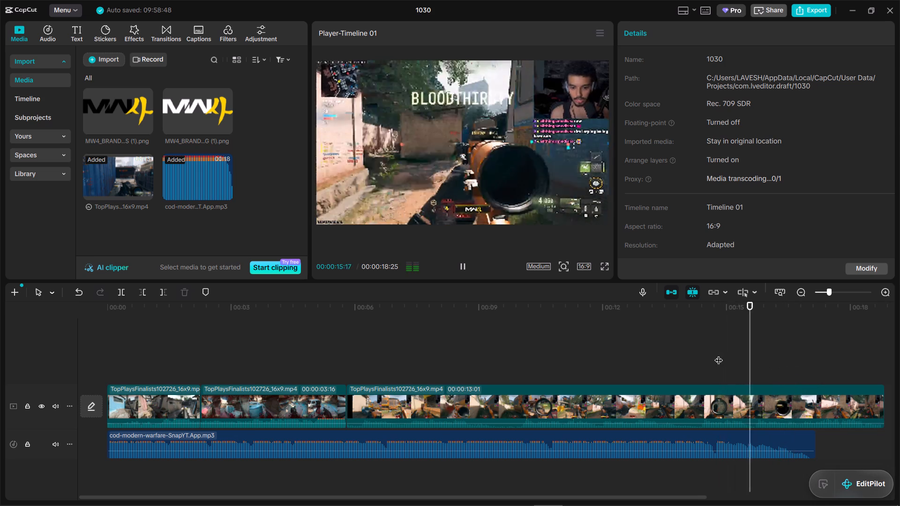
pyautogui.press('space')
pyautogui.press('space')
pyautogui.press('space')
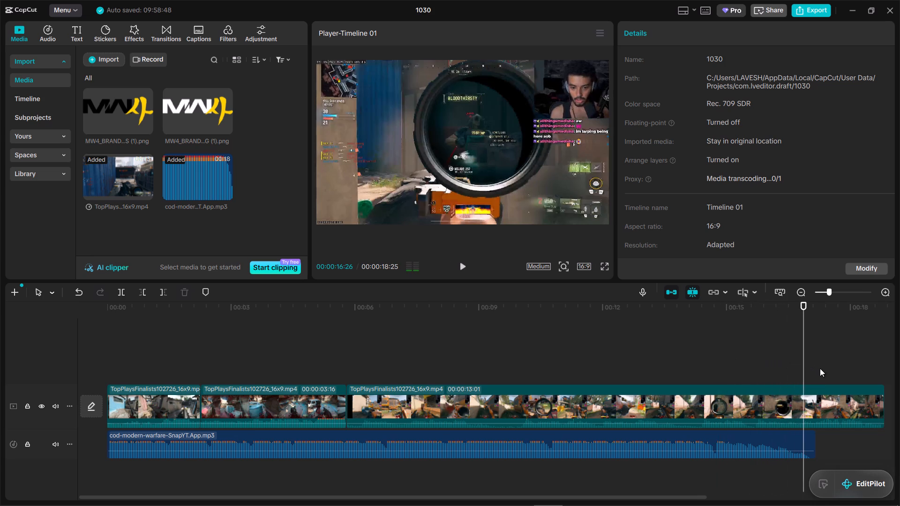
# Split both the third clip and the music track at 00:00:15:24 and delete everything after that point.
pyautogui.moveTo(804, 370); pyautogui.dragTo(737, 366)
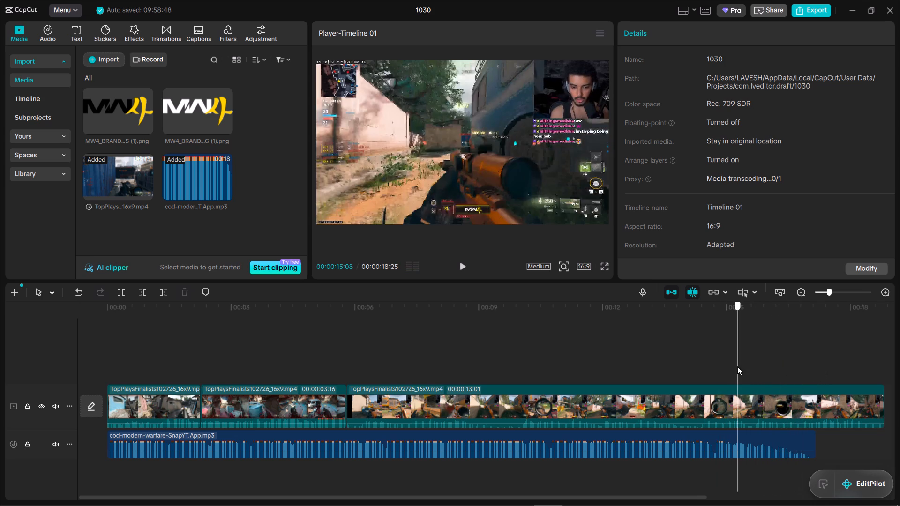
pyautogui.moveTo(737, 366); pyautogui.dragTo(760, 374)
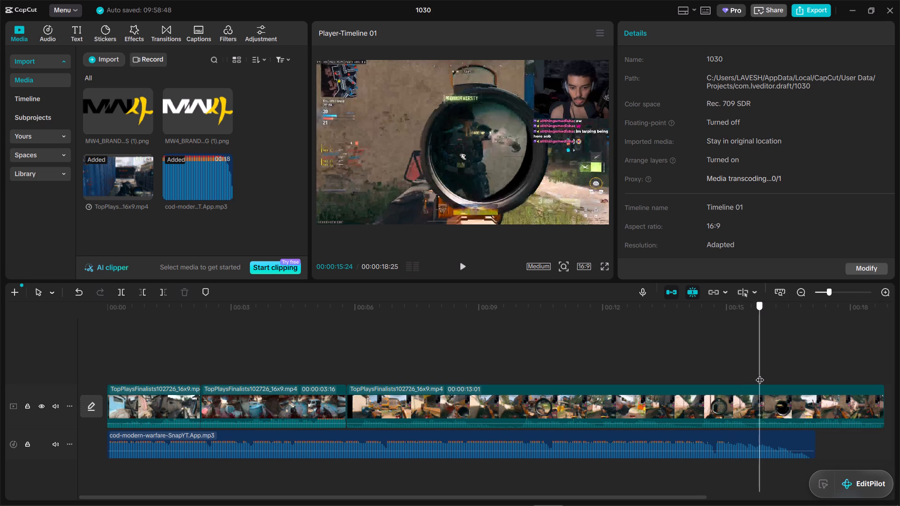
pyautogui.moveTo(778, 484); pyautogui.dragTo(782, 335)
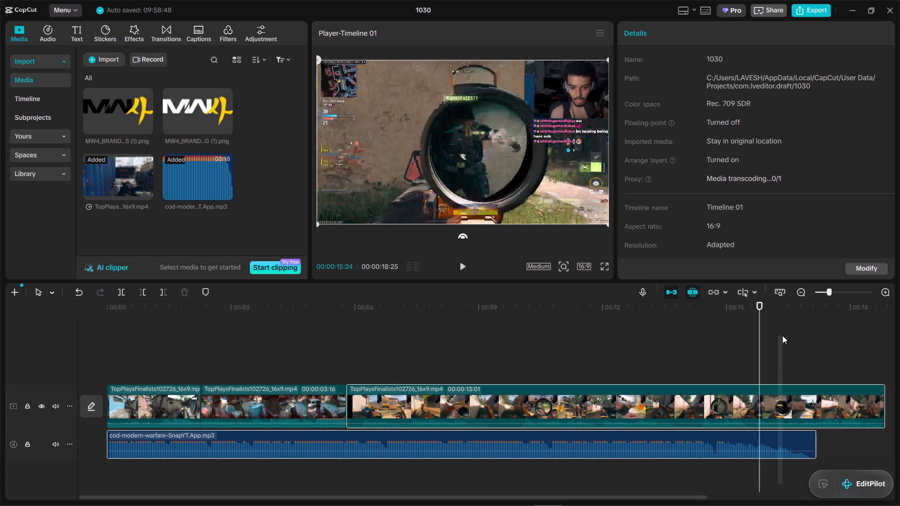
pyautogui.press('b')
pyautogui.press('d')
# Play the third clip from its beginning, and replay the first clip from the start to check the opening.
pyautogui.click(709, 350)
pyautogui.moveTo(709, 350); pyautogui.dragTo(709, 350)
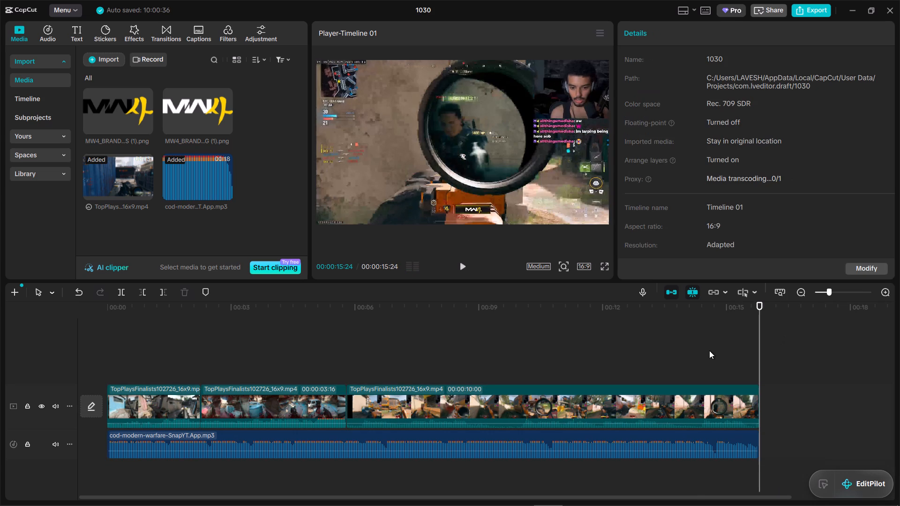
pyautogui.moveTo(709, 350); pyautogui.dragTo(358, 332)
pyautogui.press('space')
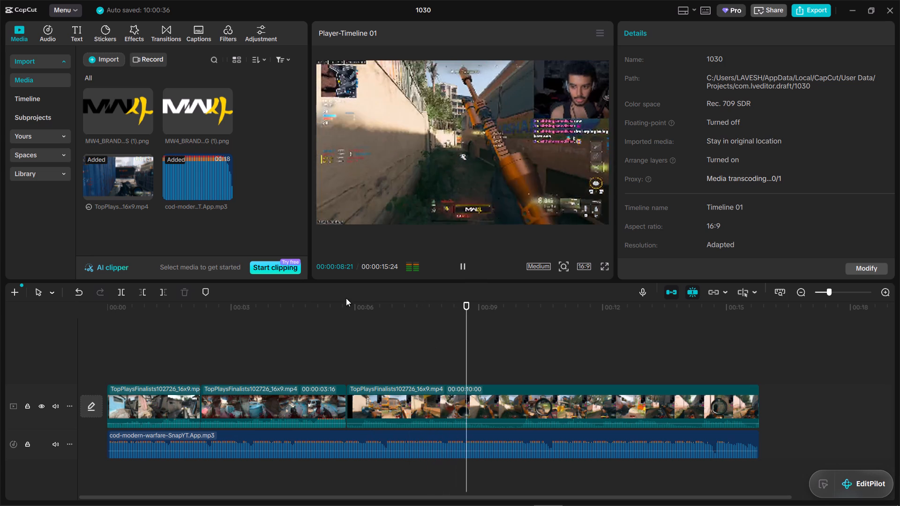
pyautogui.press('space')
pyautogui.click(393, 356)
pyautogui.moveTo(393, 356); pyautogui.dragTo(0, 351)
pyautogui.press('space')
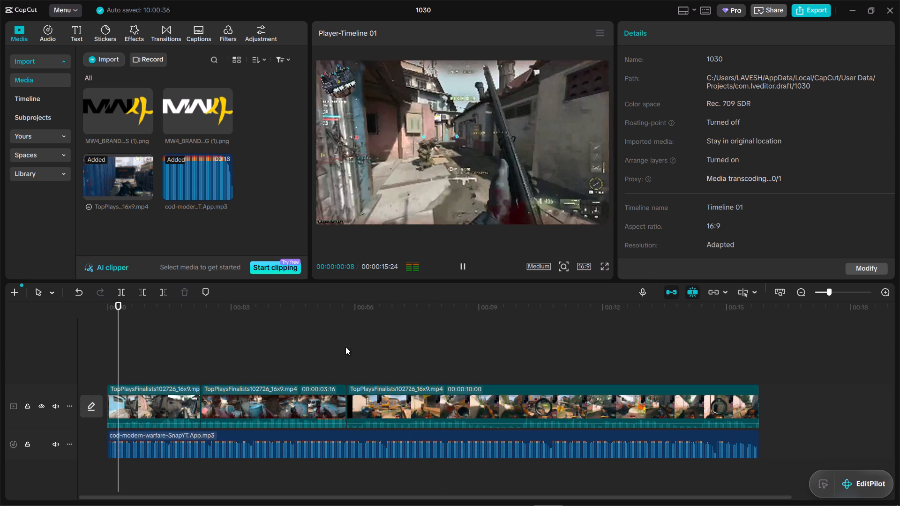
pyautogui.press('space')
pyautogui.click(156, 352)
pyautogui.moveTo(156, 352); pyautogui.dragTo(49, 346)
pyautogui.press('space')
pyautogui.press('space')
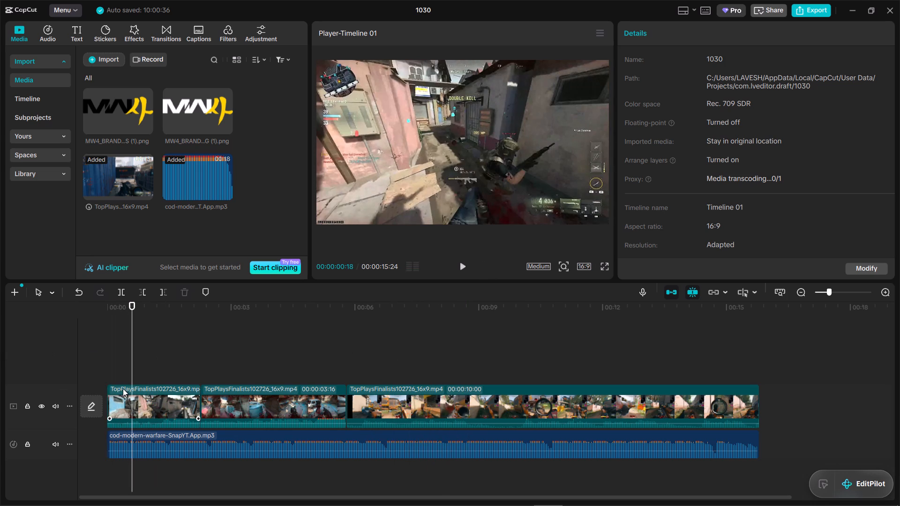
pyautogui.press('space')
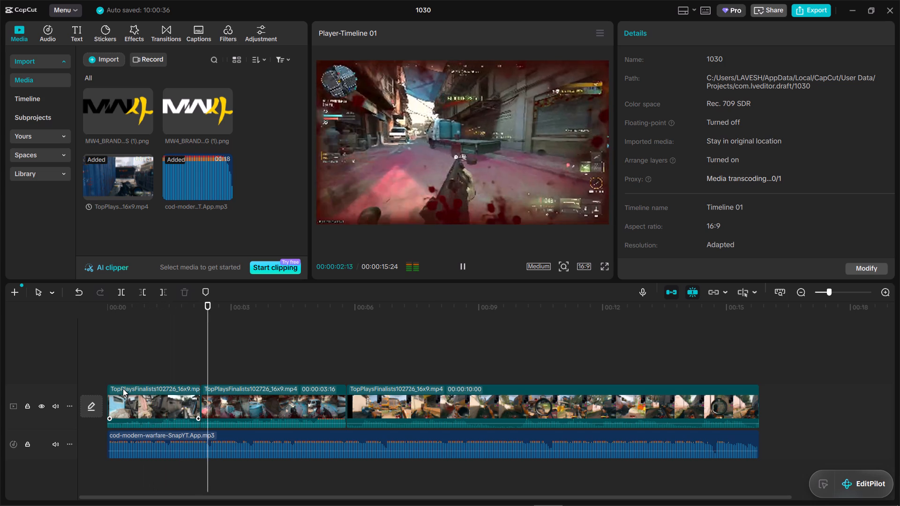
pyautogui.press('space')
# Play the trimmed sequence from the start several times to examine how the first and second clips flow with the music.
pyautogui.click(176, 350)
pyautogui.moveTo(176, 350); pyautogui.dragTo(0, 350)
pyautogui.press('space')
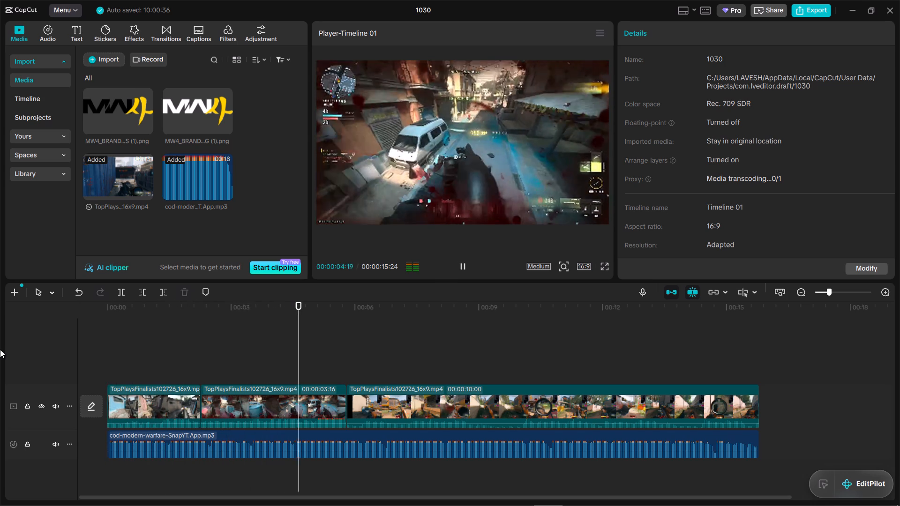
pyautogui.press('space')
pyautogui.click(234, 357)
pyautogui.moveTo(234, 357); pyautogui.dragTo(20, 340)
pyautogui.press('space')
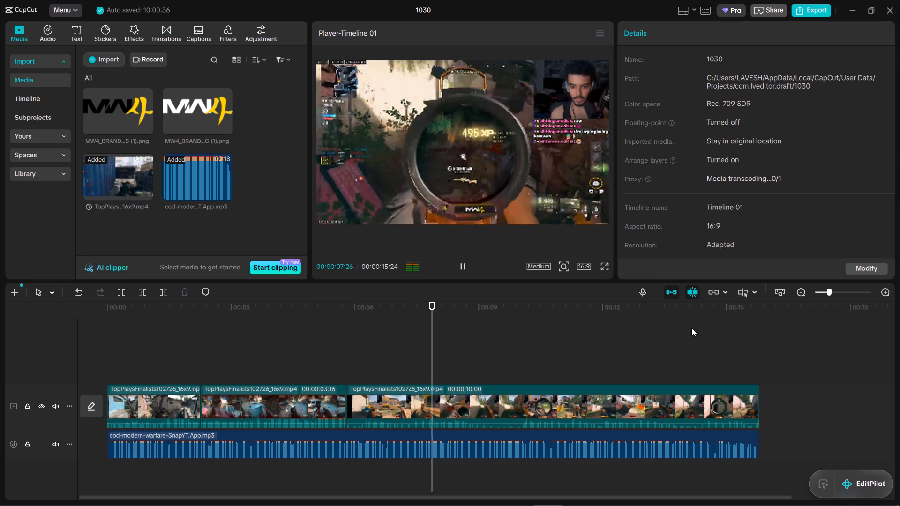
pyautogui.press('space')
pyautogui.click(733, 346)
pyautogui.moveTo(733, 346); pyautogui.dragTo(786, 365)
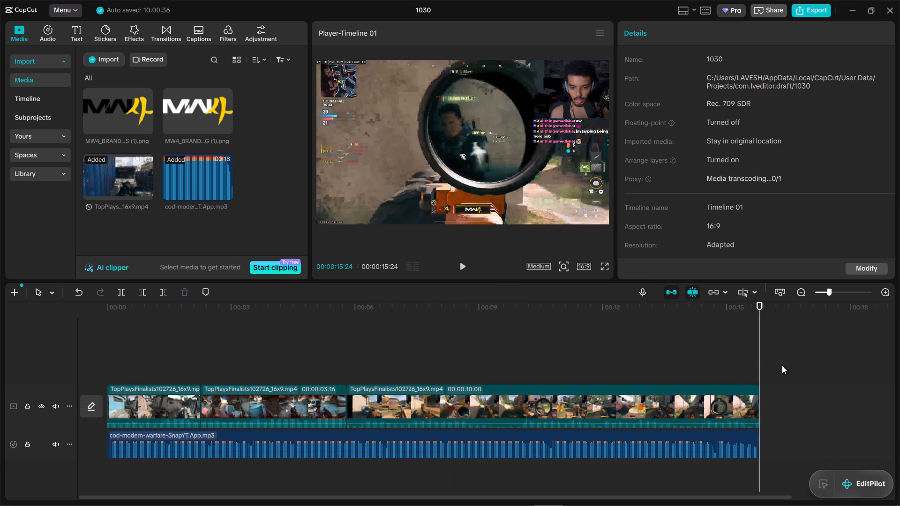
pyautogui.moveTo(758, 357); pyautogui.dragTo(0, 326)
pyautogui.press('space')
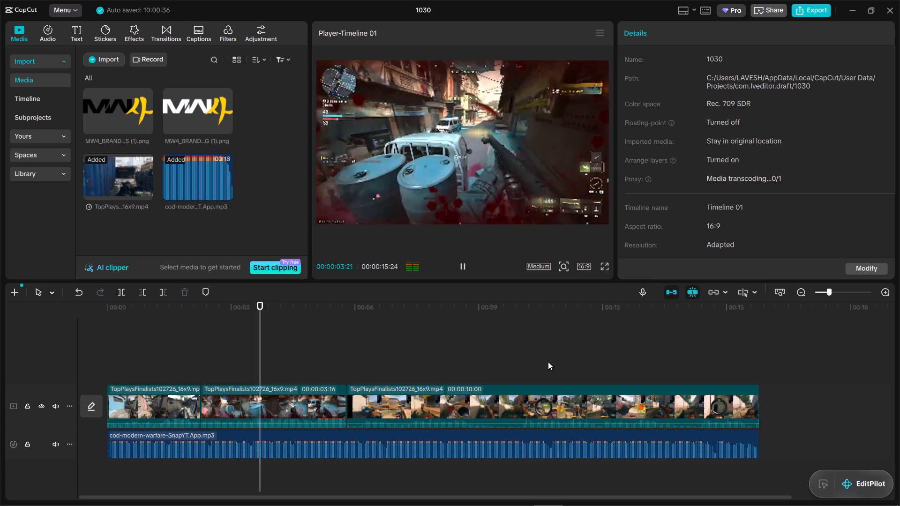
pyautogui.press('space')
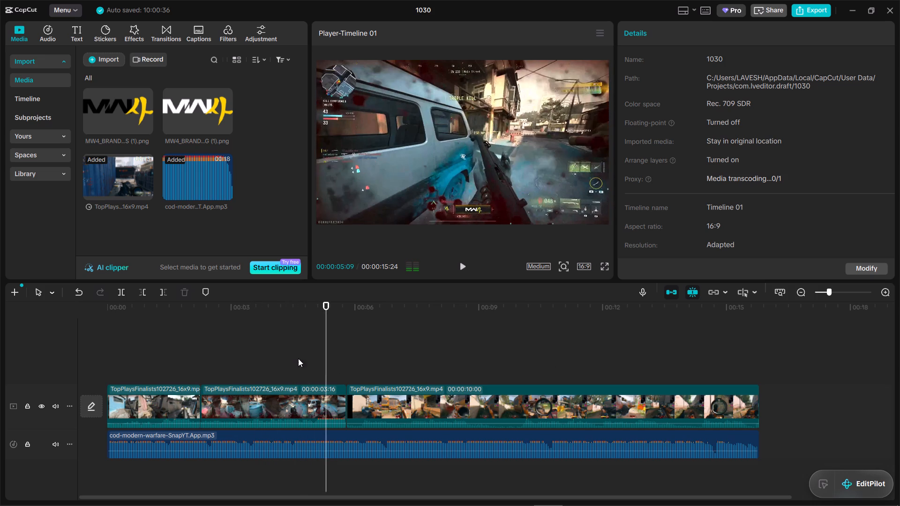
pyautogui.click(300, 358)
pyautogui.moveTo(298, 358); pyautogui.dragTo(38, 355)
pyautogui.press('space')
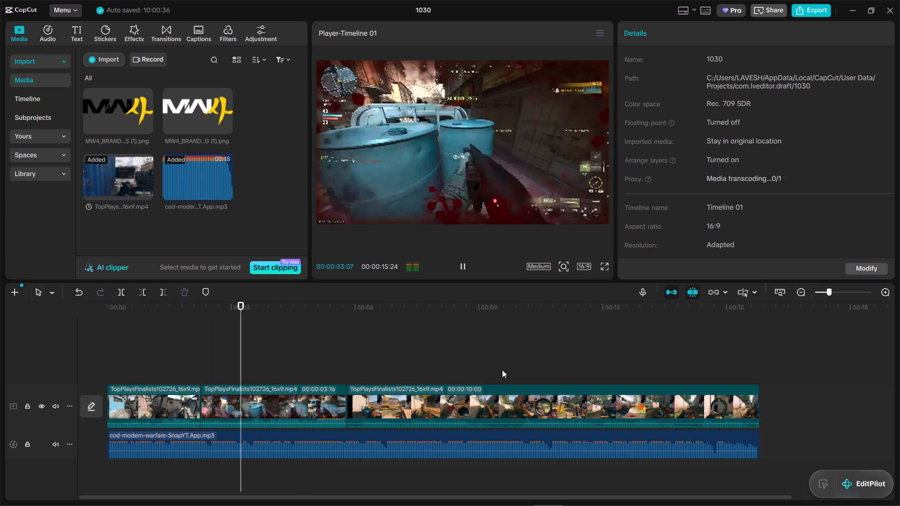
pyautogui.press('space')
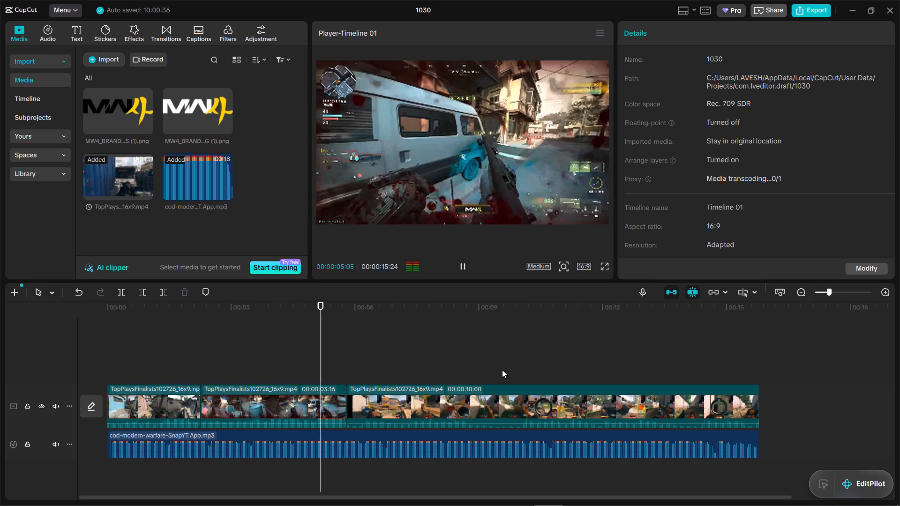
# Delete the first gameplay clip so that the montage opens with the 3:16 clip.
pyautogui.click(217, 359)
pyautogui.moveTo(217, 359); pyautogui.dragTo(99, 356)
pyautogui.click(217, 406)
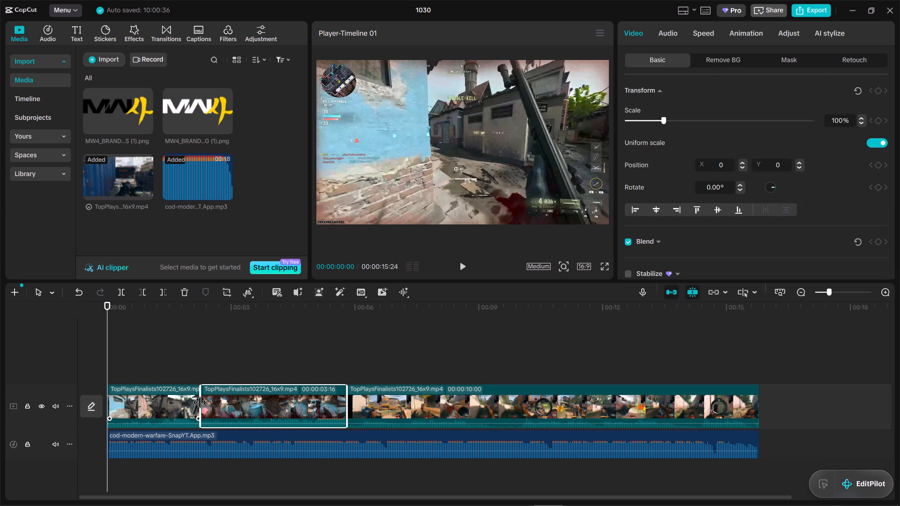
pyautogui.click(174, 399)
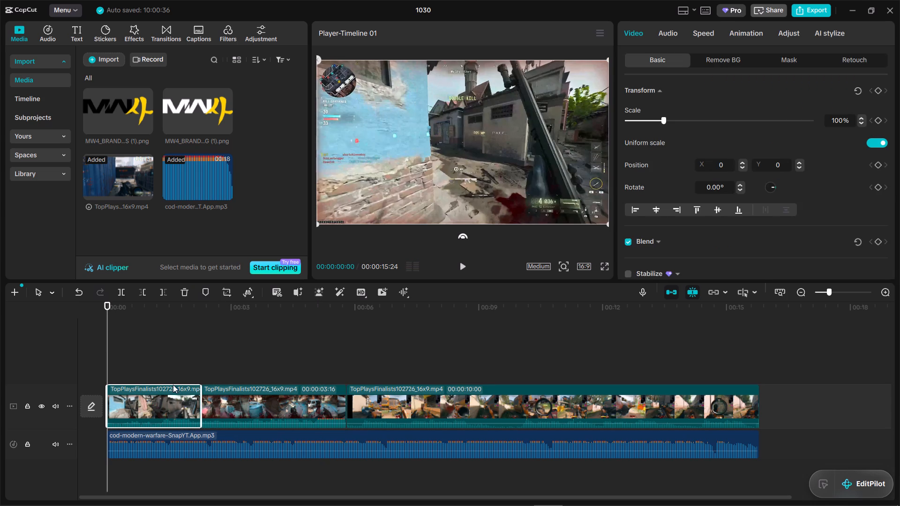
pyautogui.press('d')
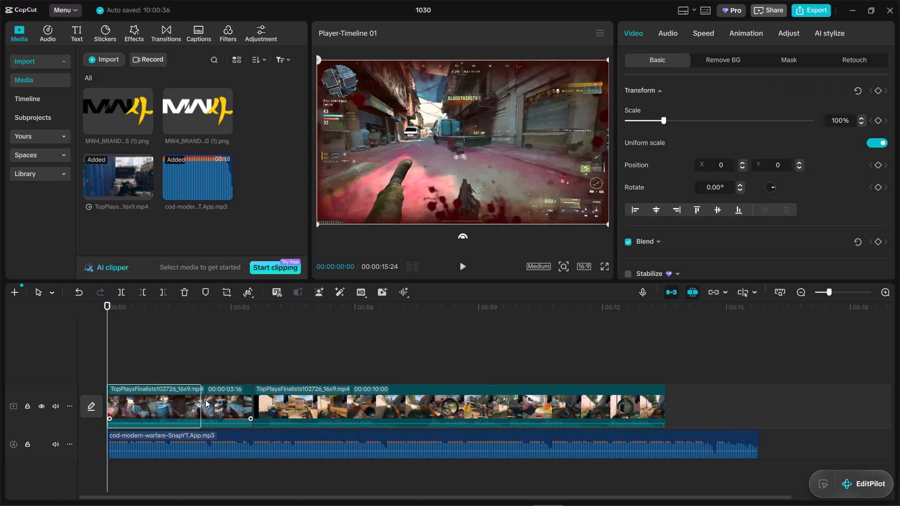
# Play the montage from the start to examine the cut from the opening clip to the 10-second clip.
pyautogui.click(188, 400)
pyautogui.press('space')
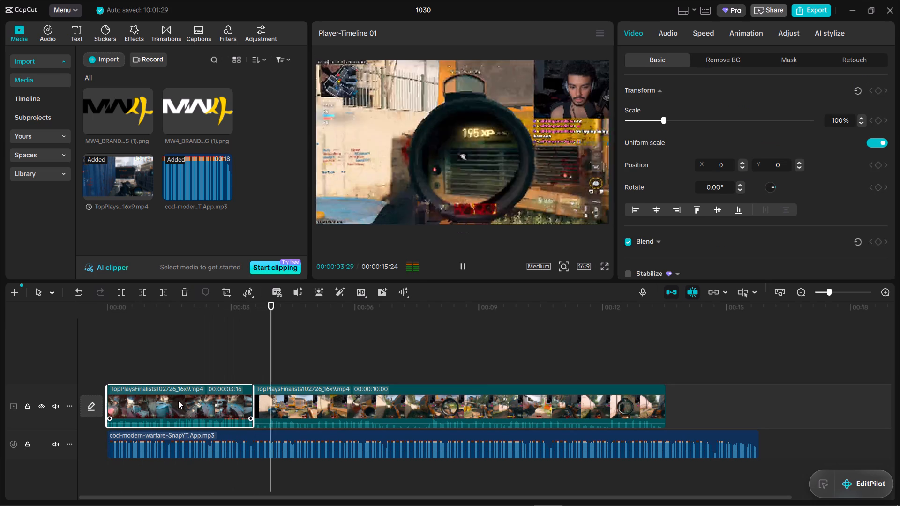
pyautogui.press('space')
pyautogui.click(187, 360)
pyautogui.moveTo(187, 360); pyautogui.dragTo(0, 358)
pyautogui.press('space')
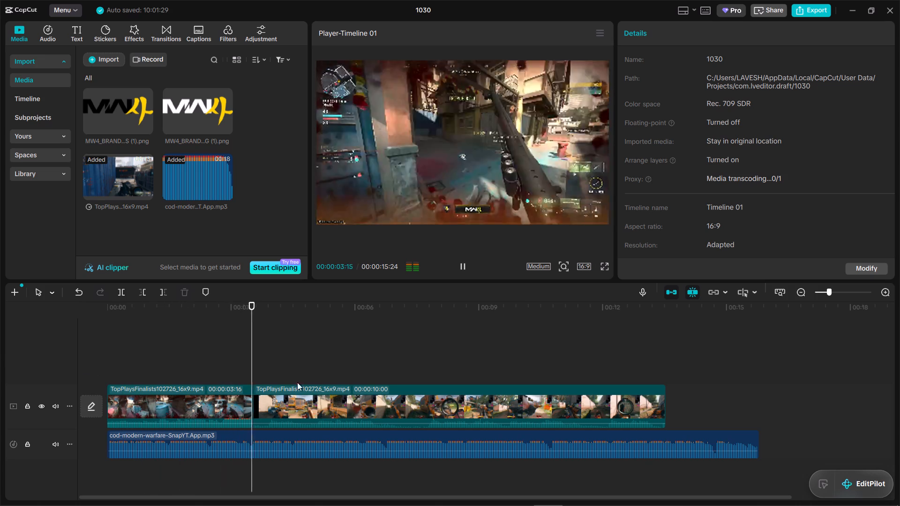
pyautogui.press('space')
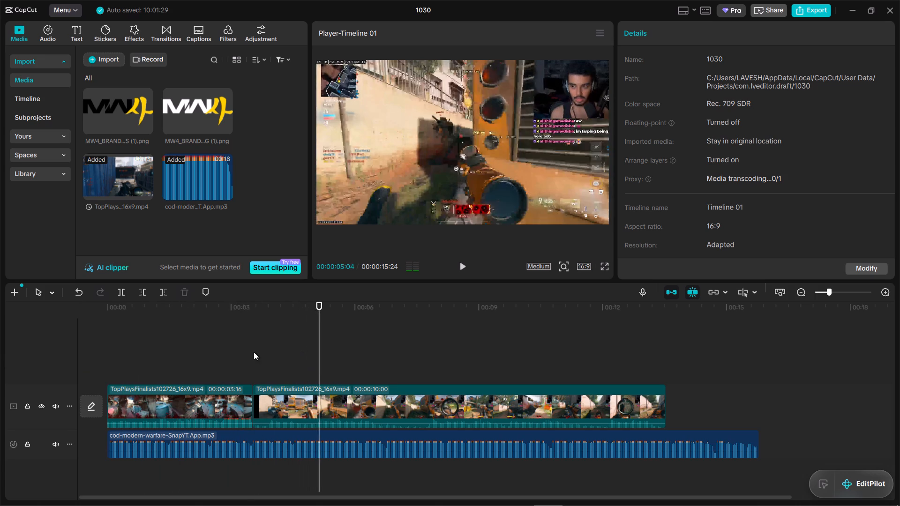
pyautogui.click(254, 352)
pyautogui.moveTo(254, 352); pyautogui.dragTo(130, 358)
# Extend the opening clip at its beginning so that it lasts 00:00:04:07.
pyautogui.click(126, 394)
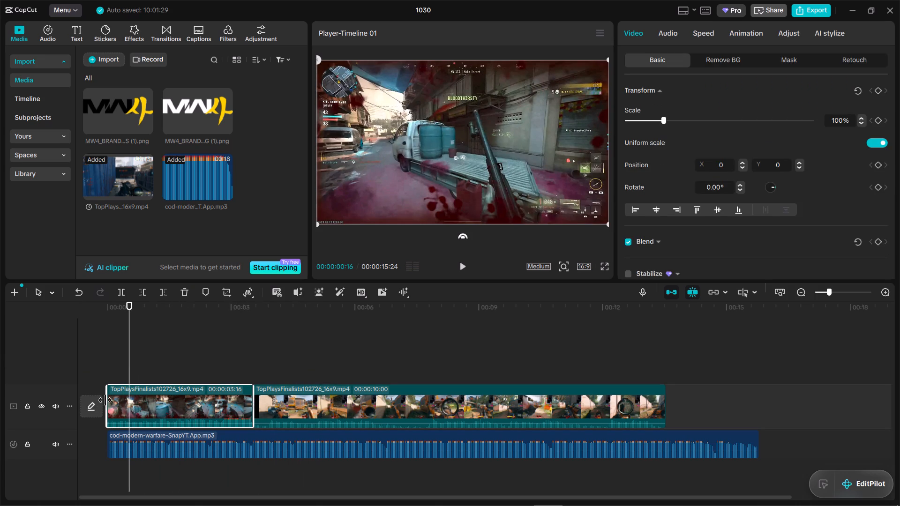
pyautogui.moveTo(105, 400); pyautogui.dragTo(77, 400)
# Play the montage from the start and replay the opening clip's last seconds to check its timing against the music.
pyautogui.click(112, 357)
pyautogui.moveTo(112, 357); pyautogui.dragTo(94, 353)
pyautogui.press('space')
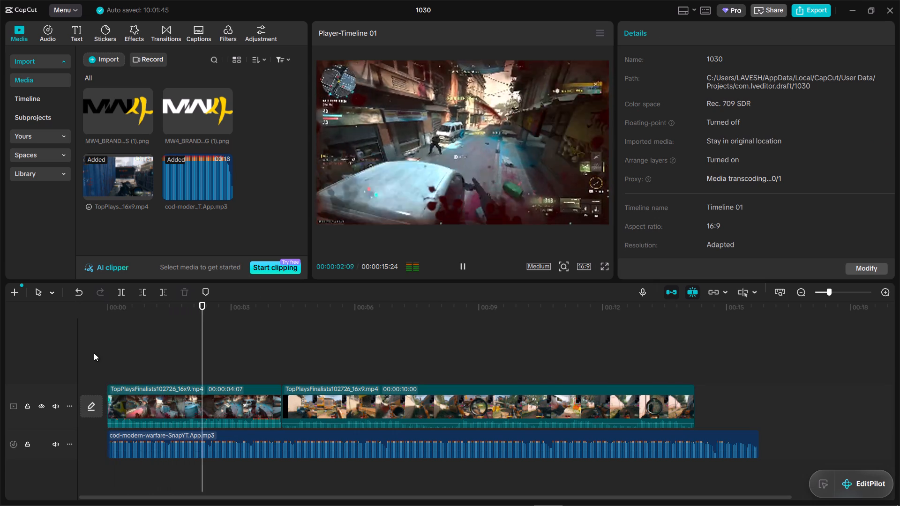
pyautogui.press('space')
pyautogui.click(209, 353)
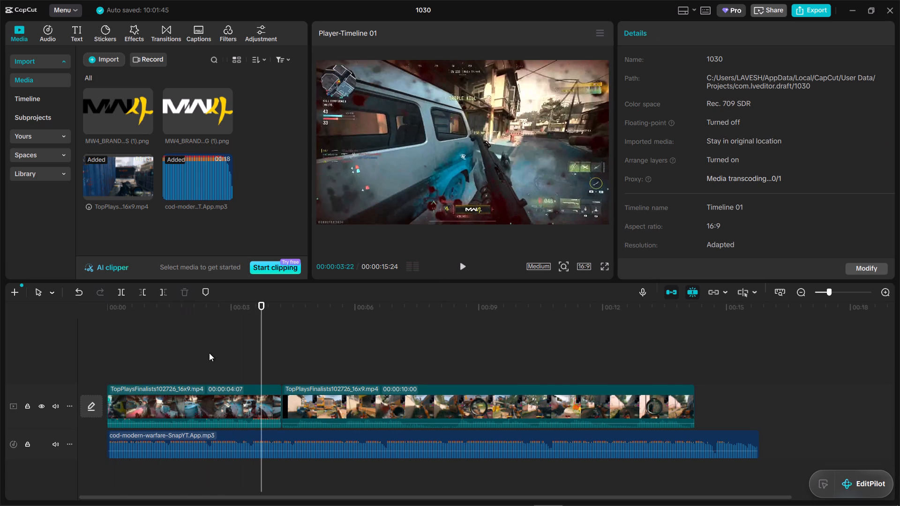
pyautogui.press('space')
pyautogui.press('space')
pyautogui.moveTo(218, 355); pyautogui.dragTo(180, 345)
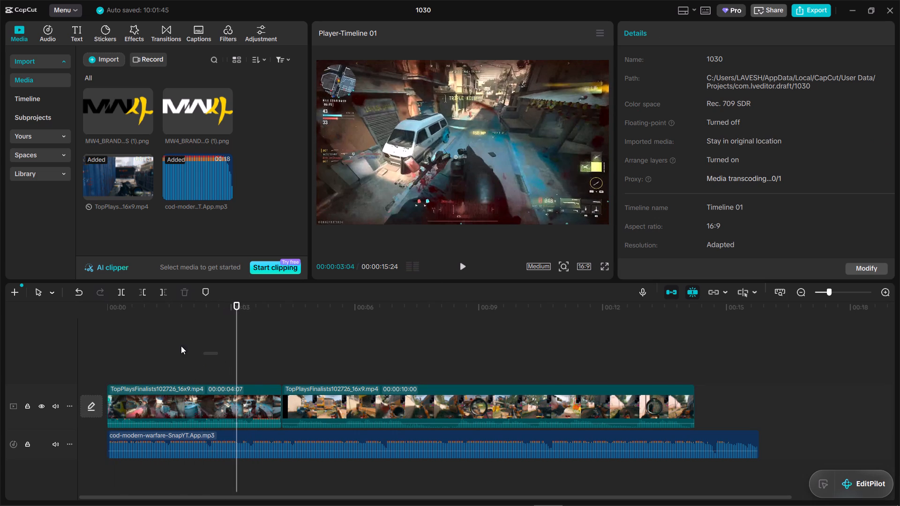
pyautogui.click(180, 345)
pyautogui.press('space')
pyautogui.press('space')
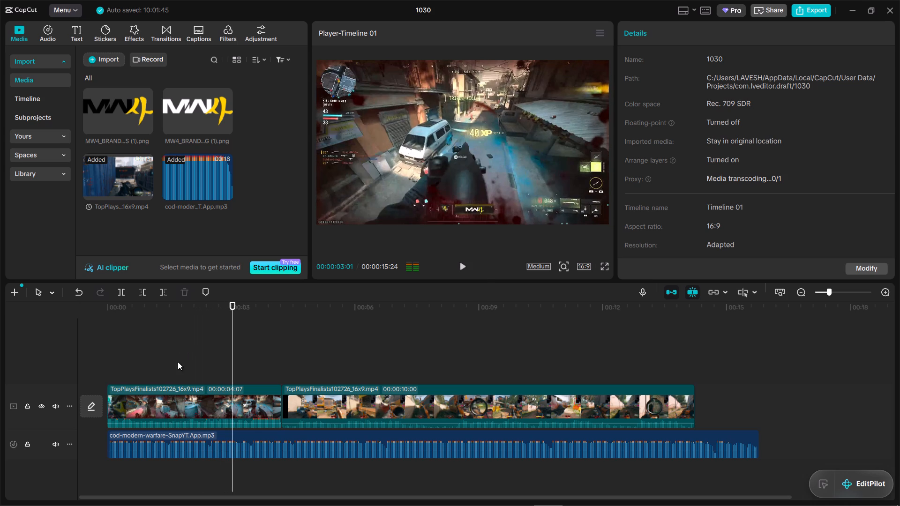
# Trim the beginning of the opening clip so that it lasts 00:00:03:27.
pyautogui.click(122, 410)
pyautogui.moveTo(108, 395); pyautogui.dragTo(121, 397)
# Play the montage from the start and replay the end of the opening clip to locate a better cut point.
pyautogui.click(129, 360)
pyautogui.moveTo(129, 360); pyautogui.dragTo(47, 346)
pyautogui.press('space')
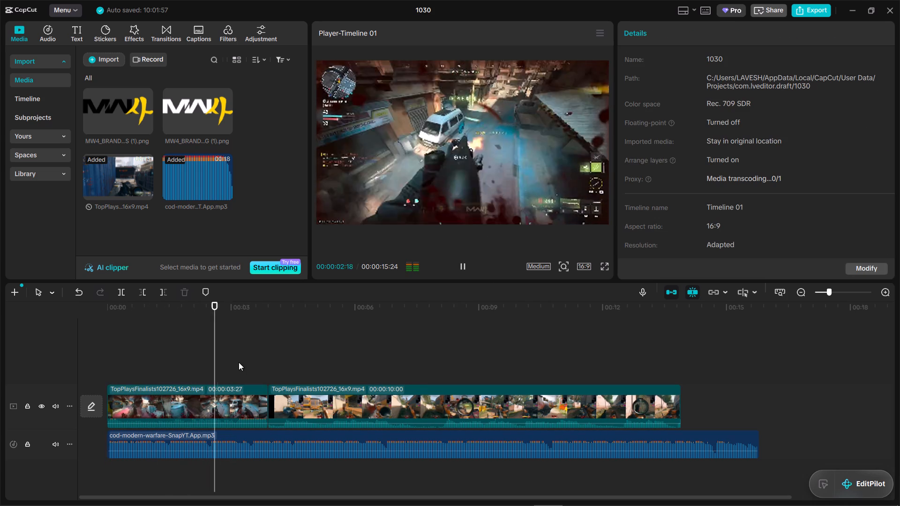
pyautogui.press('space')
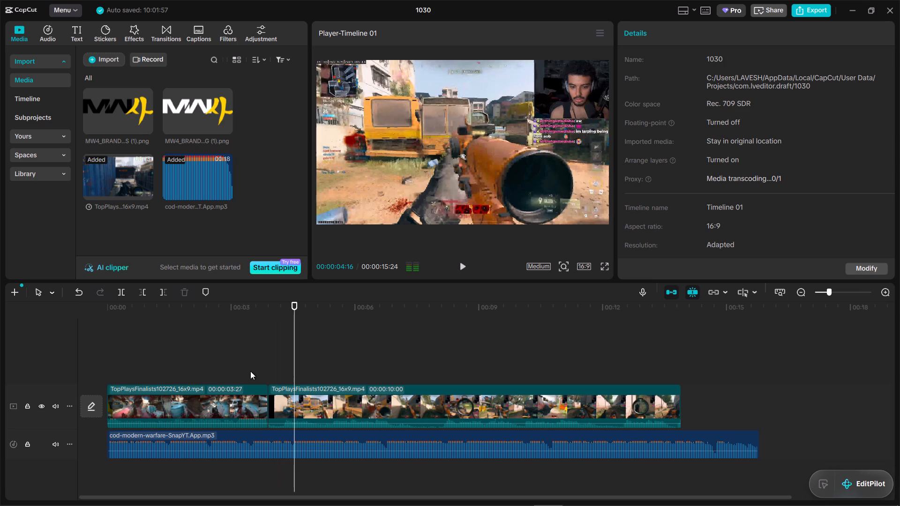
pyautogui.click(202, 367)
pyautogui.press('space')
pyautogui.press('space')
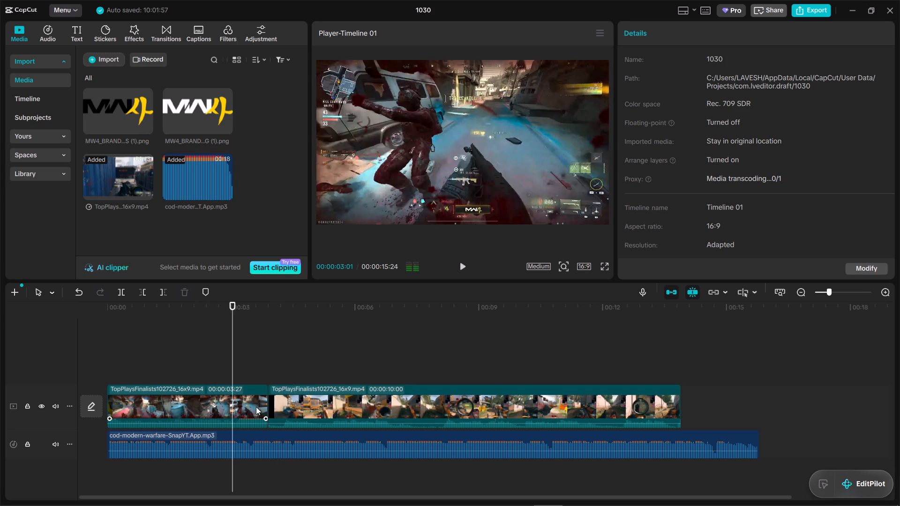
pyautogui.press('space')
pyautogui.press('space')
# Trim the end of the opening clip so that it lasts about 00:00:03:07.
pyautogui.click(256, 407)
pyautogui.moveTo(267, 403); pyautogui.dragTo(239, 403)
# Play through to the end of the footage, then replay the opening clip to examine its cut against the music.
pyautogui.click(191, 333)
pyautogui.press('space')
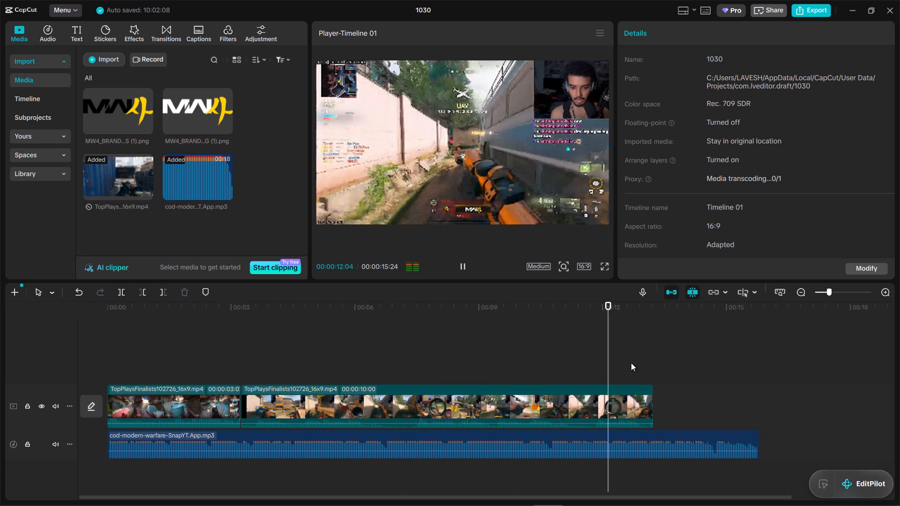
pyautogui.press('space')
pyautogui.click(555, 365)
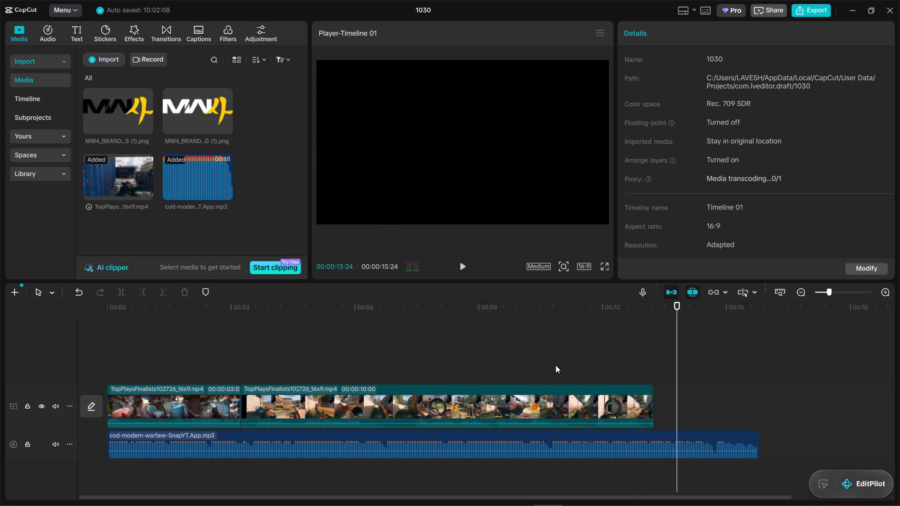
pyautogui.moveTo(568, 365); pyautogui.dragTo(639, 374)
pyautogui.click(638, 373)
pyautogui.moveTo(638, 373); pyautogui.dragTo(624, 373)
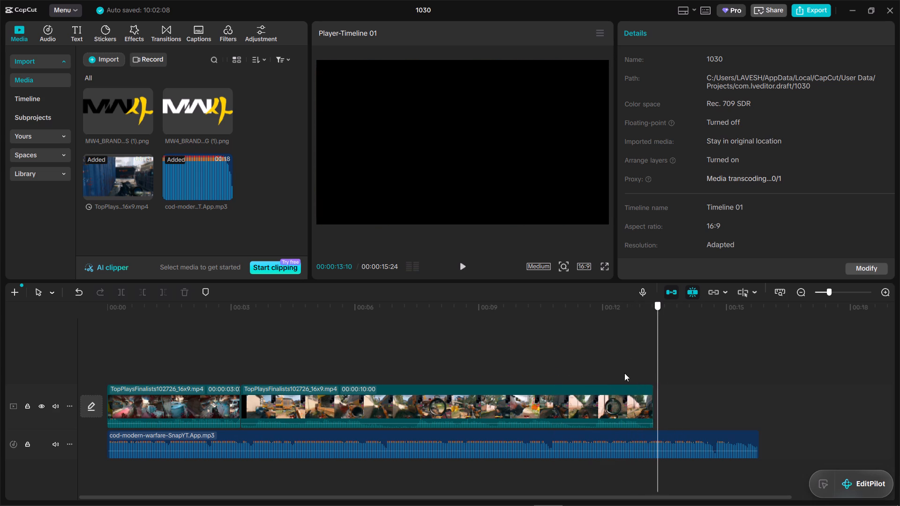
pyautogui.moveTo(624, 373); pyautogui.dragTo(0, 355)
pyautogui.press('space')
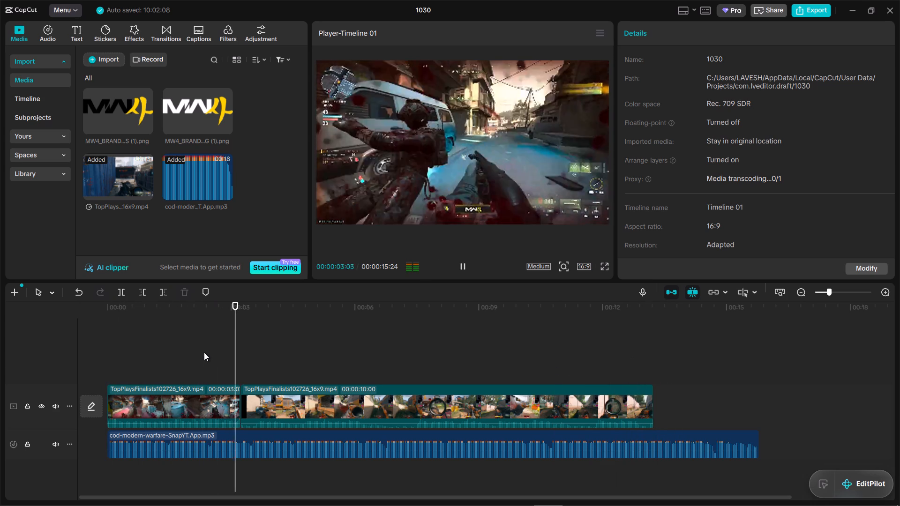
pyautogui.press('space')
pyautogui.click(186, 330)
pyautogui.press('space')
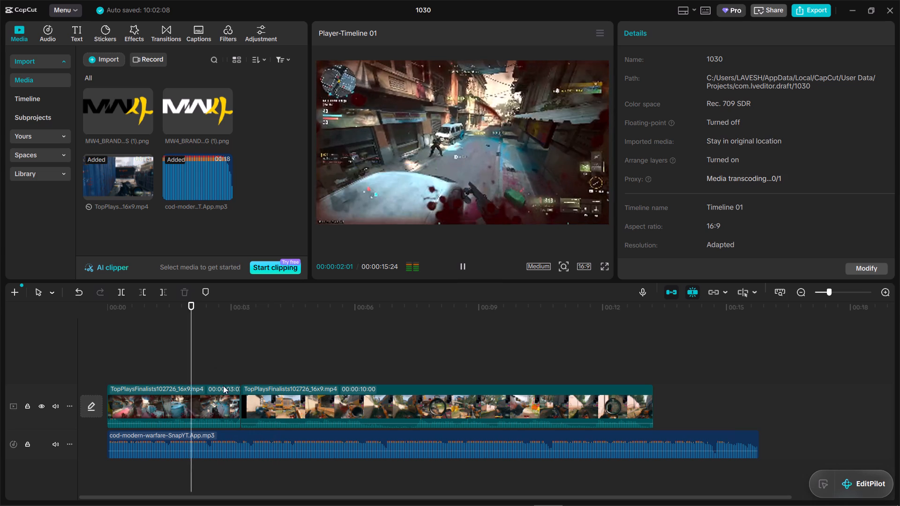
pyautogui.press('space')
pyautogui.press('space')
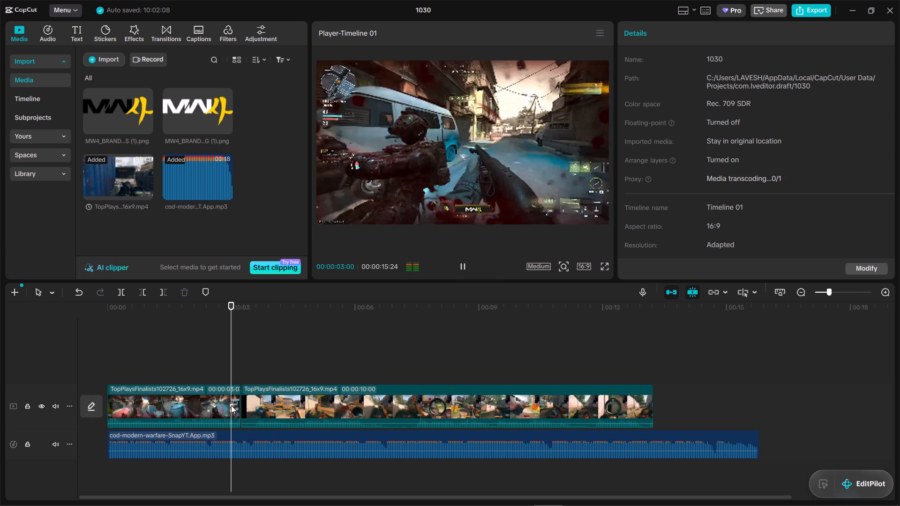
pyautogui.press('space')
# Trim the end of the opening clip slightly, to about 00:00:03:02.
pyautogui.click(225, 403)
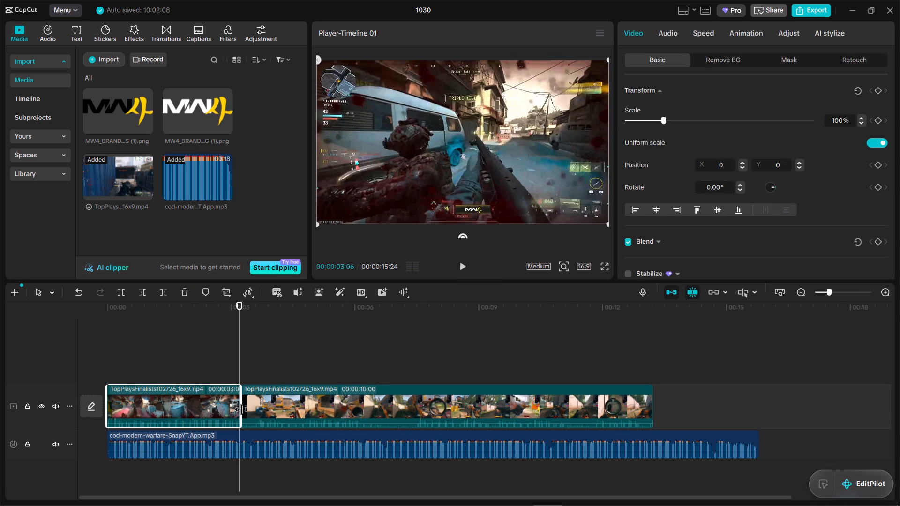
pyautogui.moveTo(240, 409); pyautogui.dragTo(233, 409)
# Replay and scrub the last second of the opening clip at closer timeline zoom to examine the frames before the cut.
pyautogui.click(181, 360)
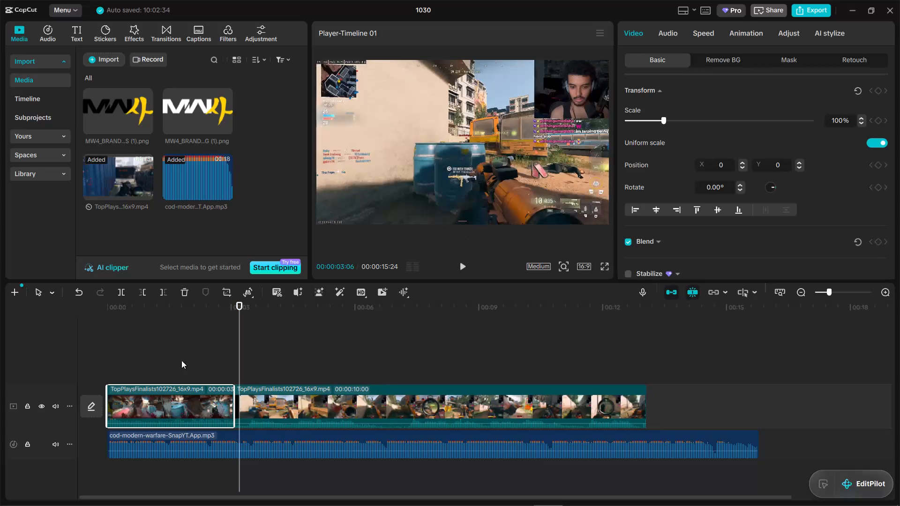
pyautogui.press('space')
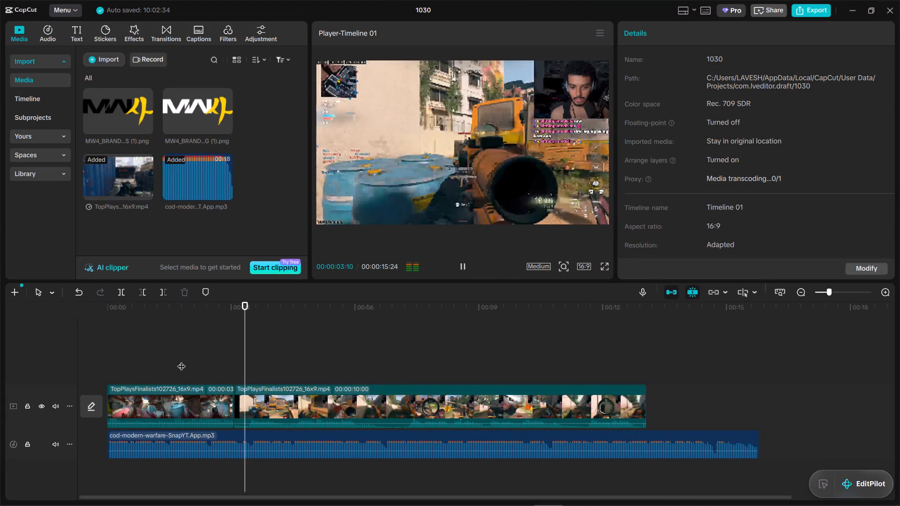
pyautogui.press('space')
pyautogui.click(223, 353)
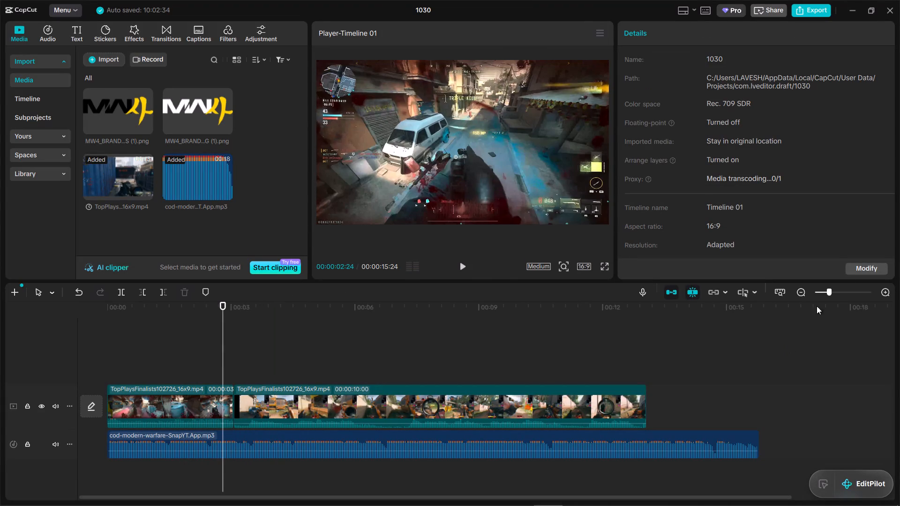
pyautogui.moveTo(830, 295); pyautogui.dragTo(844, 294)
pyautogui.press('space')
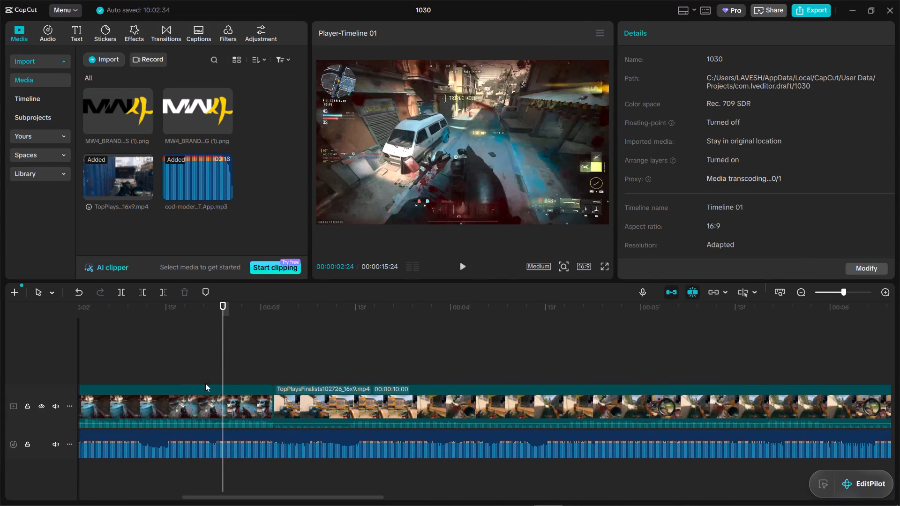
pyautogui.press('space')
pyautogui.click(182, 331)
pyautogui.moveTo(182, 331); pyautogui.dragTo(148, 332)
pyautogui.press('space')
pyautogui.press('space')
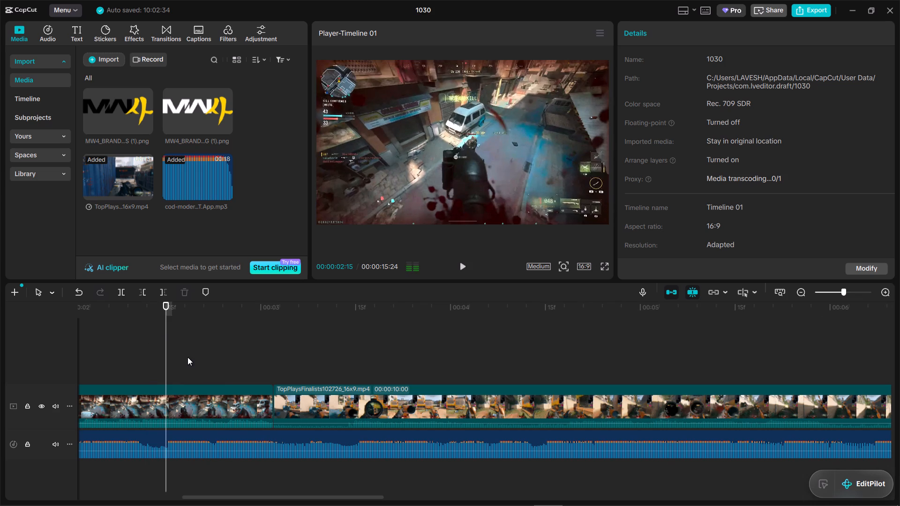
pyautogui.press('space')
pyautogui.press('space')
pyautogui.click(196, 344)
pyautogui.press('space')
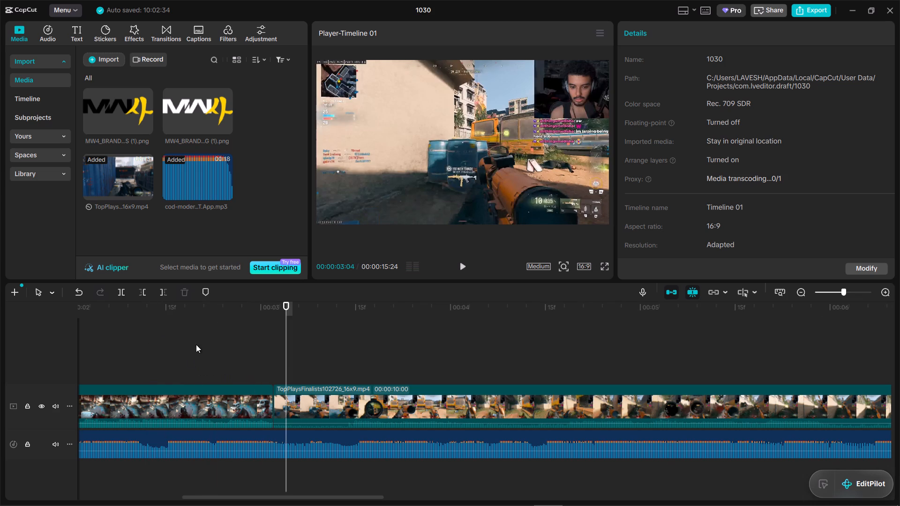
pyautogui.press('space')
pyautogui.click(196, 344)
pyautogui.moveTo(196, 344); pyautogui.dragTo(217, 345)
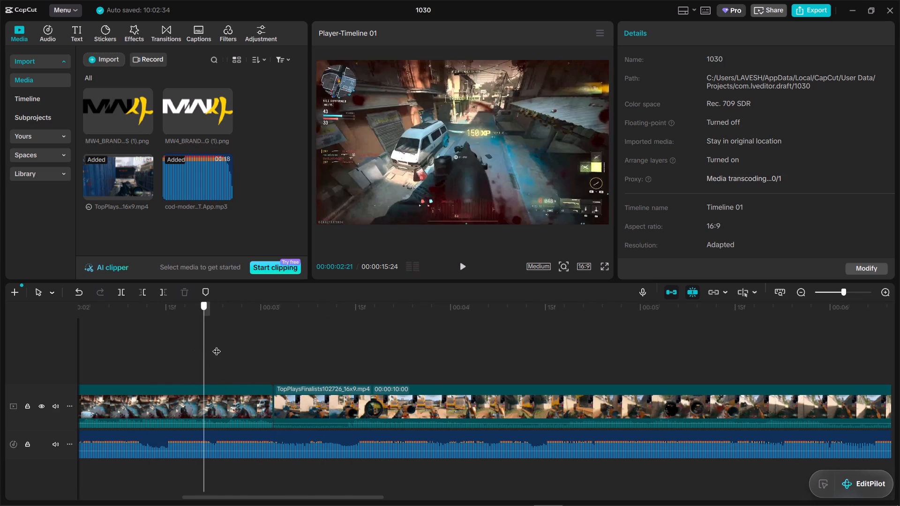
pyautogui.moveTo(217, 345); pyautogui.dragTo(235, 349)
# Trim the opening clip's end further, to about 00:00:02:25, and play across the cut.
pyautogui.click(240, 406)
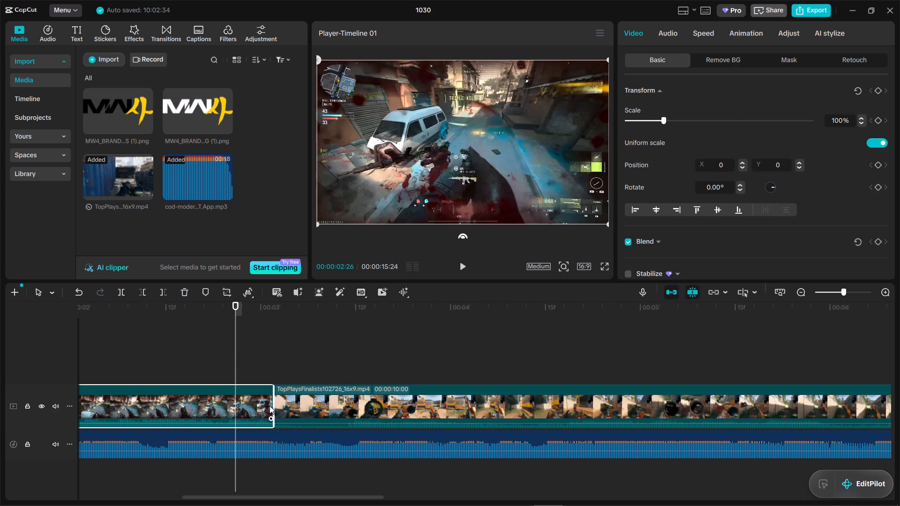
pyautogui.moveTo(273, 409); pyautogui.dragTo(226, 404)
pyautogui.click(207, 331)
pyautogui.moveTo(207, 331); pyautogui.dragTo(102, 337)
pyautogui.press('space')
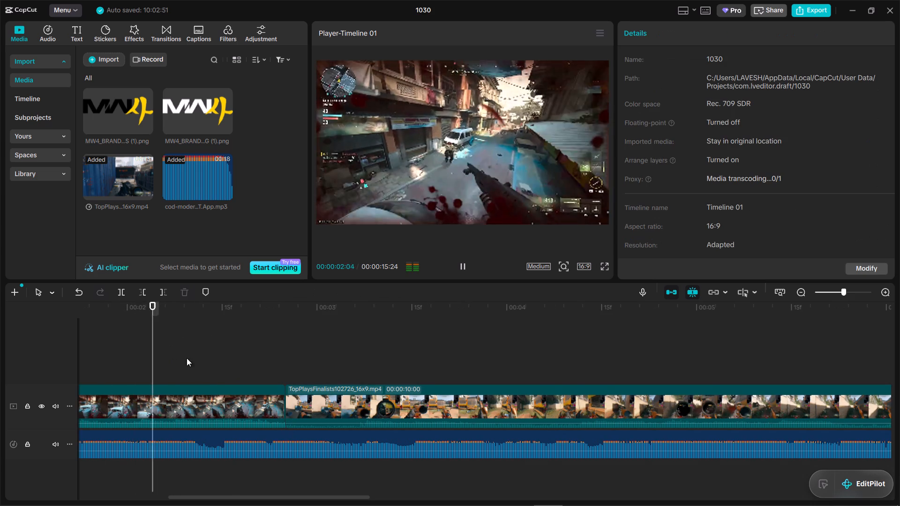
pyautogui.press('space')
# Extend the end of the opening clip so that it lasts about 00:00:03:07.
pyautogui.click(255, 397)
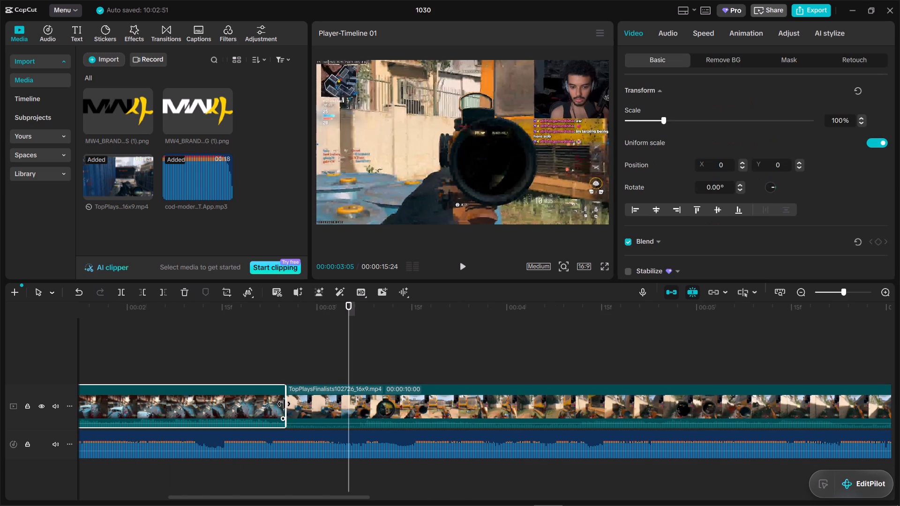
pyautogui.moveTo(284, 404); pyautogui.dragTo(360, 412)
# Replay the end of the opening clip and play on through the second clip until the footage runs out.
pyautogui.click(171, 348)
pyautogui.press('space')
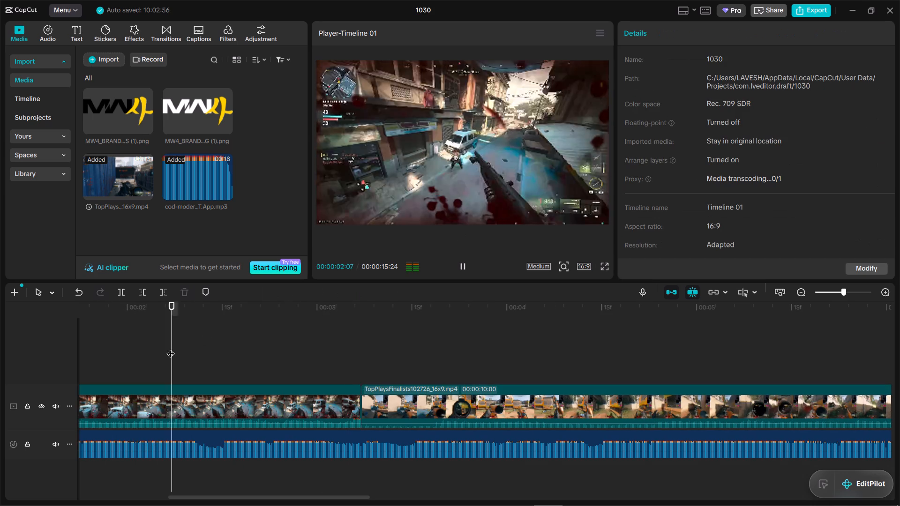
pyautogui.press('space')
pyautogui.click(171, 348)
pyautogui.press('space')
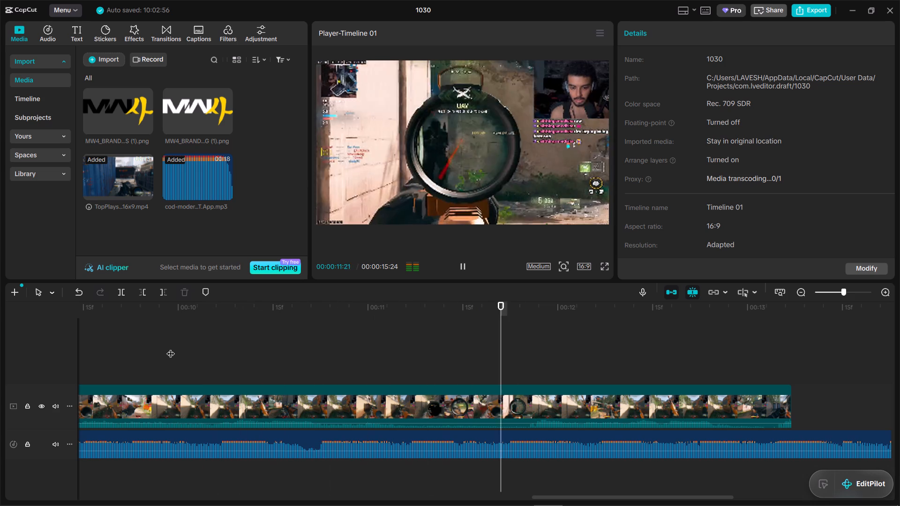
pyautogui.press('space')
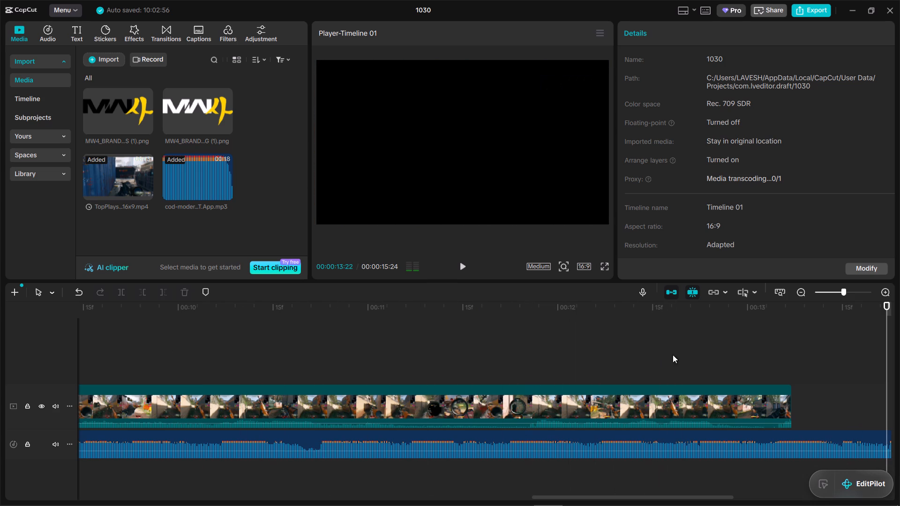
# Scrub and replay the last seconds of the second clip to examine where the footage ends against the music.
pyautogui.click(709, 341)
pyautogui.moveTo(709, 341); pyautogui.dragTo(794, 359)
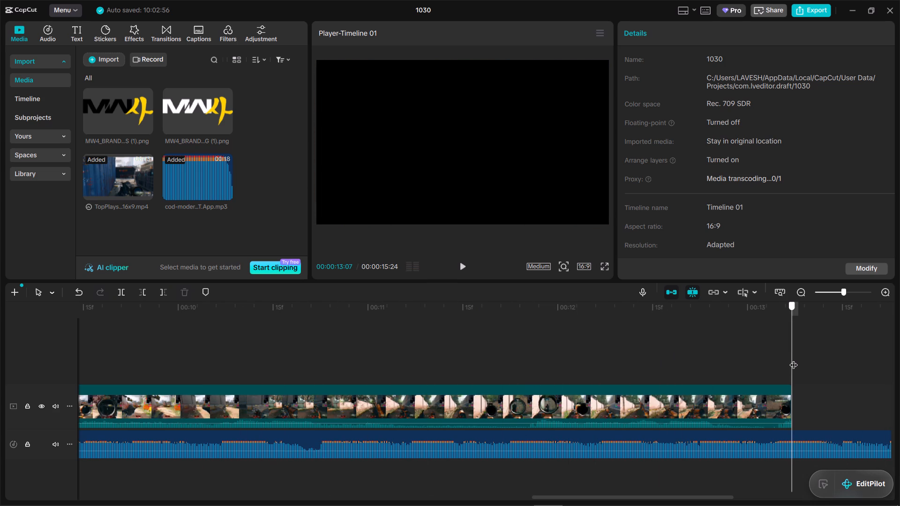
pyautogui.moveTo(794, 359); pyautogui.dragTo(675, 357)
pyautogui.press('space')
pyautogui.press('space')
pyautogui.click(560, 342)
pyautogui.press('space')
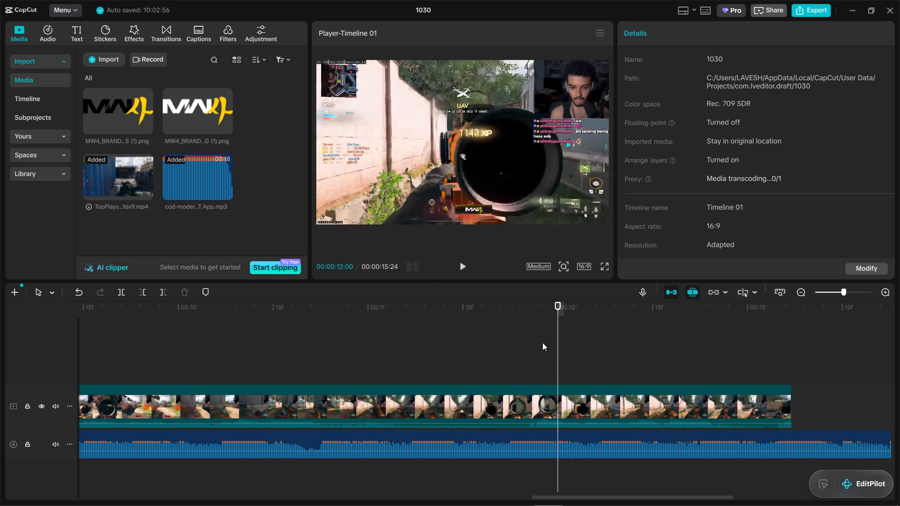
pyautogui.press('space')
pyautogui.press('space')
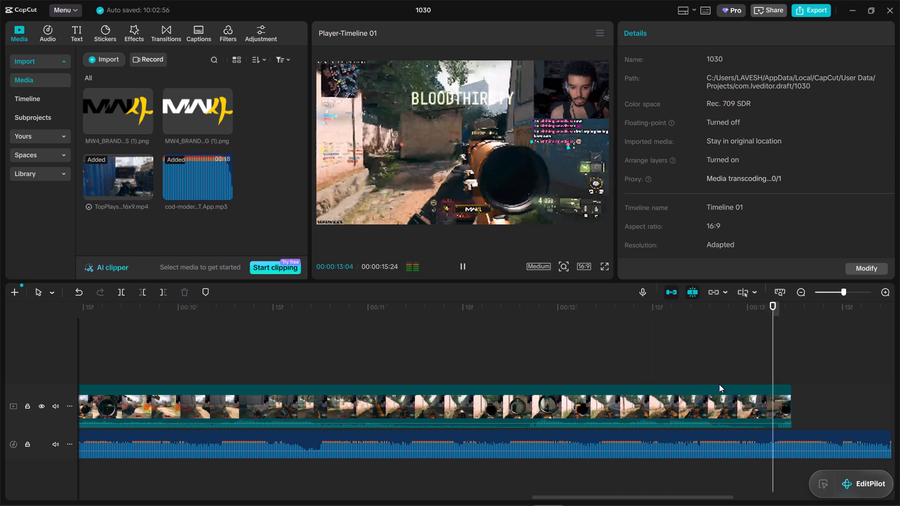
pyautogui.press('space')
pyautogui.click(263, 357)
pyautogui.moveTo(263, 357); pyautogui.dragTo(135, 359)
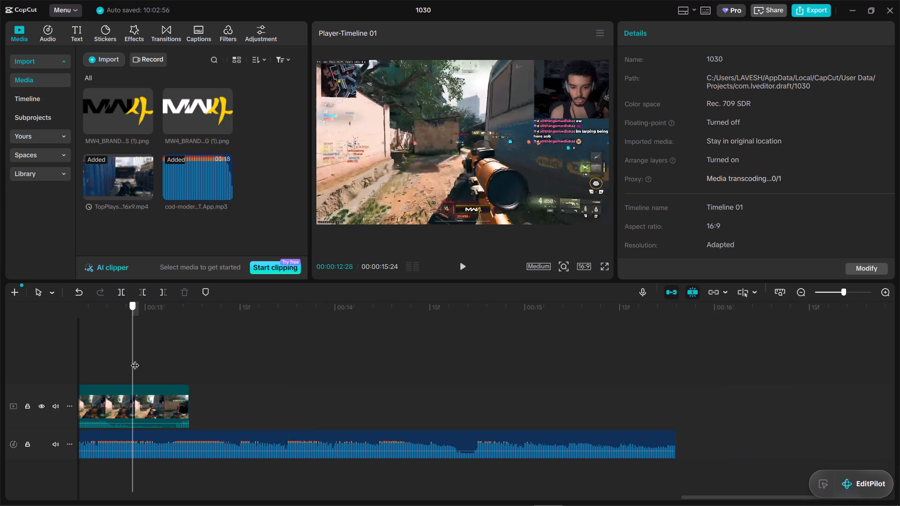
# Scrub and replay the last seconds of the second clip to look for an ending point that fits the music.
pyautogui.moveTo(135, 359); pyautogui.dragTo(56, 374)
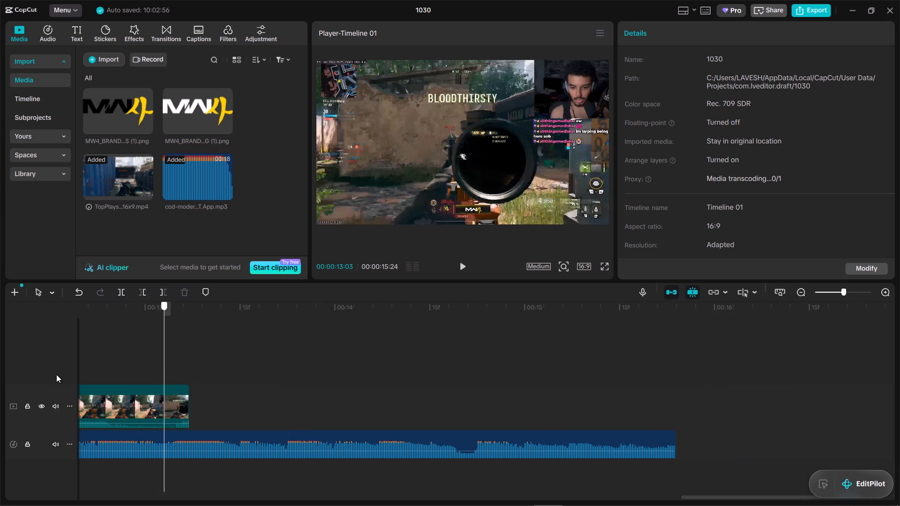
pyautogui.moveTo(56, 374); pyautogui.dragTo(322, 358)
pyautogui.press('space')
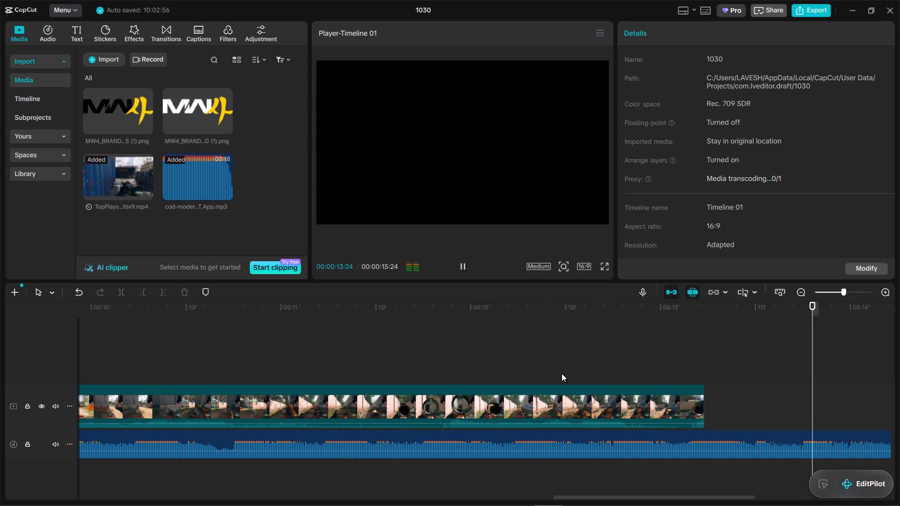
pyautogui.press('space')
pyautogui.click(539, 352)
pyautogui.press('space')
pyautogui.press('space')
pyautogui.click(527, 357)
pyautogui.moveTo(527, 357); pyautogui.dragTo(257, 351)
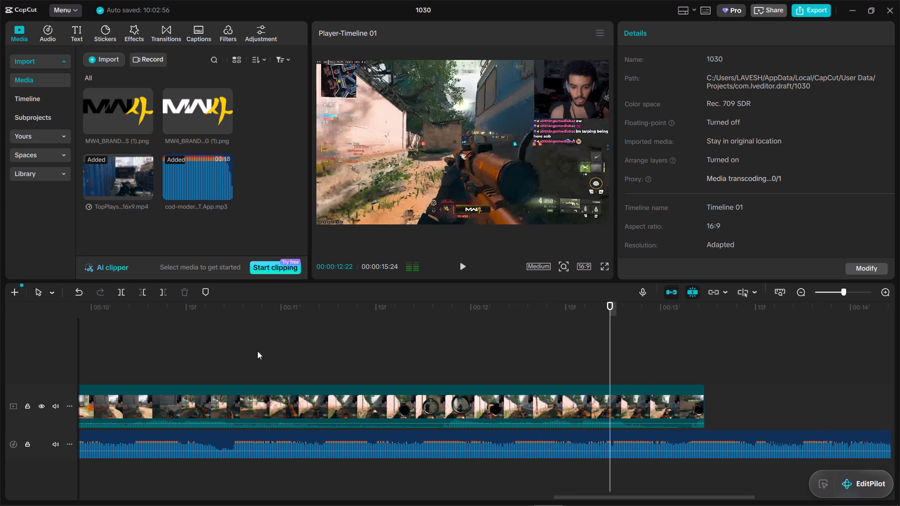
# Play from about 00:00:11 to find the stopping point, and trim the second clip's end back to 00:00:12:07.
pyautogui.moveTo(257, 351); pyautogui.dragTo(197, 349)
pyautogui.press('space')
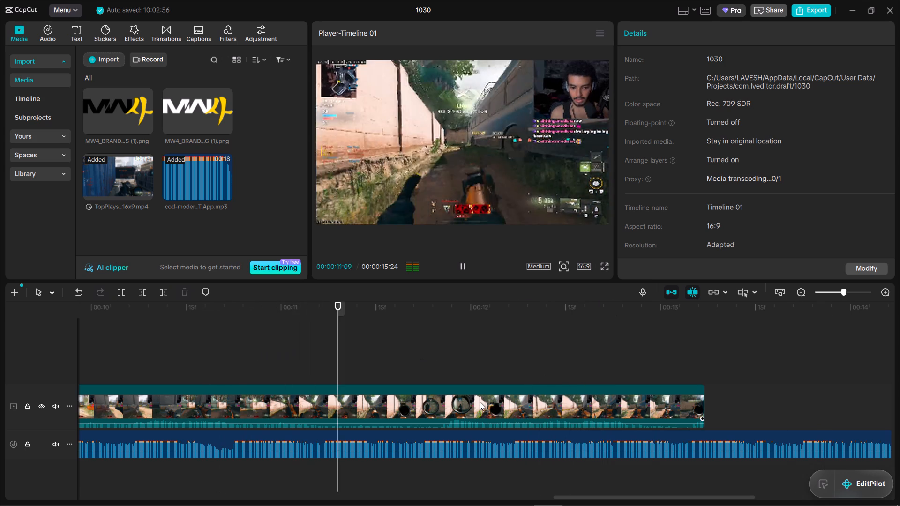
pyautogui.press('space')
pyautogui.press('space')
pyautogui.press('space')
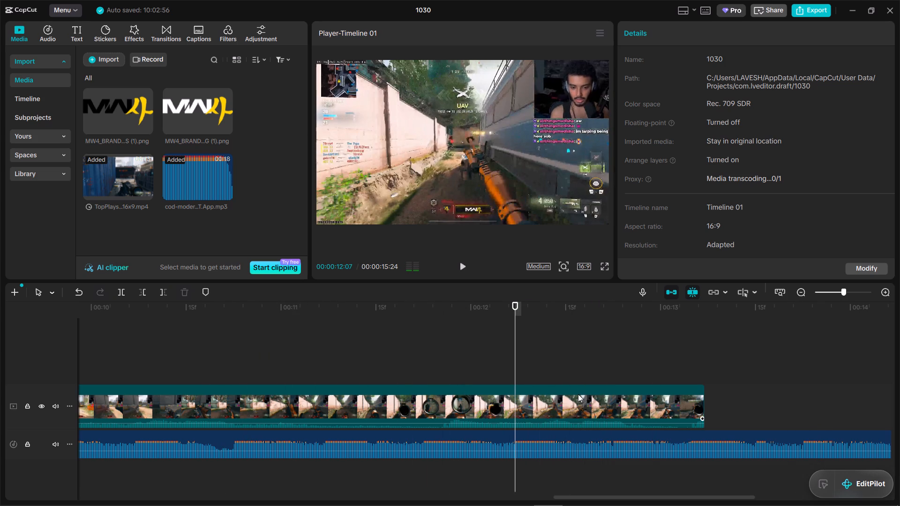
pyautogui.click(587, 411)
pyautogui.moveTo(705, 404); pyautogui.dragTo(515, 413)
# Split the music track at the end of the second clip, 00:00:12:07, and delete the leftover music after it.
pyautogui.click(465, 350)
pyautogui.moveTo(465, 350); pyautogui.dragTo(753, 390)
pyautogui.click(764, 438)
pyautogui.press('b')
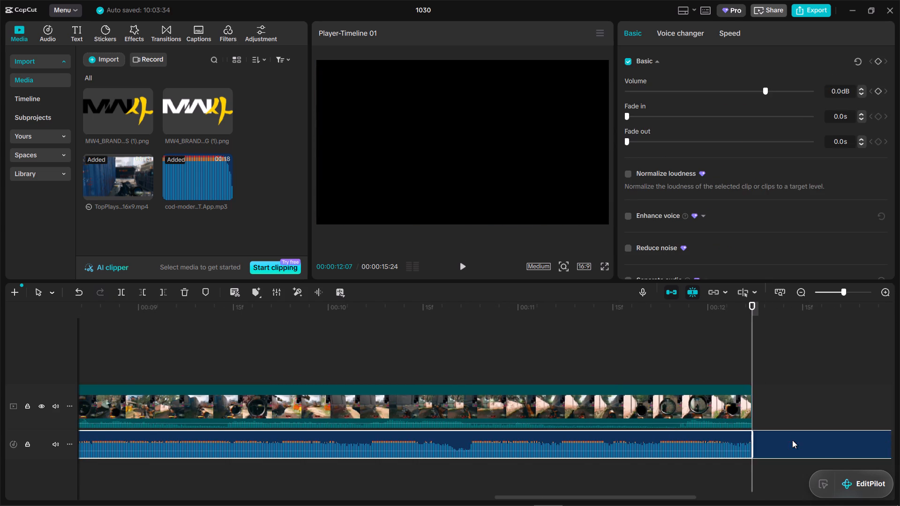
pyautogui.press('d')
# Play the montage from the beginning, across the cut and into the second clip, to review it with the music.
pyautogui.click(677, 356)
pyautogui.moveTo(677, 356); pyautogui.dragTo(0, 342)
pyautogui.moveTo(840, 292); pyautogui.dragTo(832, 291)
pyautogui.click(390, 352)
pyautogui.moveTo(390, 352); pyautogui.dragTo(0, 353)
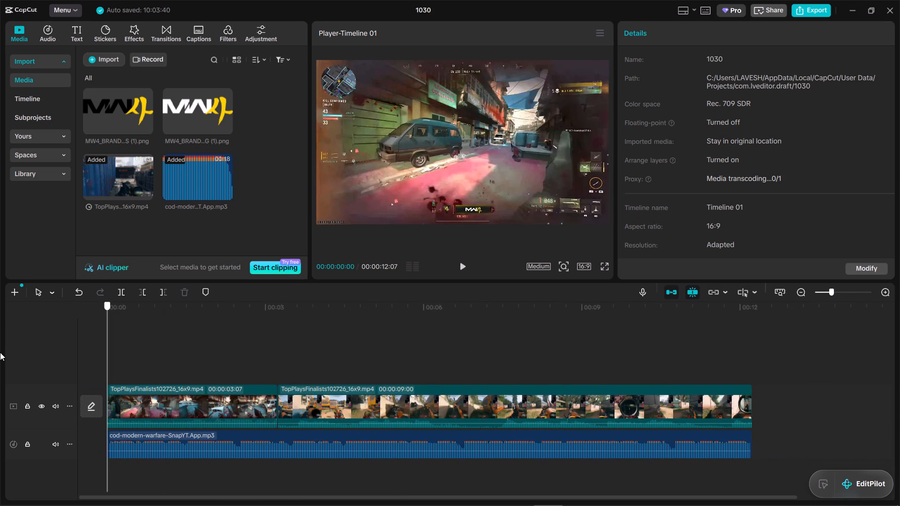
pyautogui.press('space')
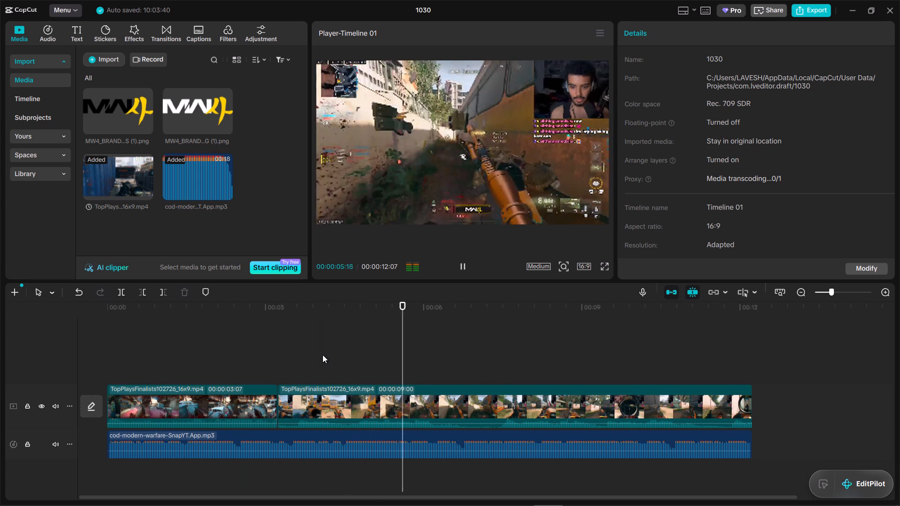
pyautogui.press('space')
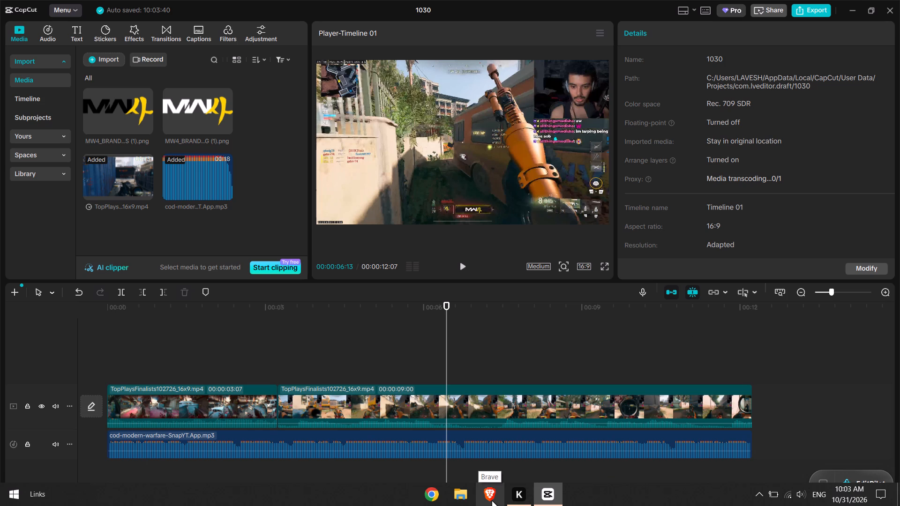
# Switch to Brave, dismiss the analytics notice, and open youtube.com in a maximized window.
pyautogui.click(492, 500)
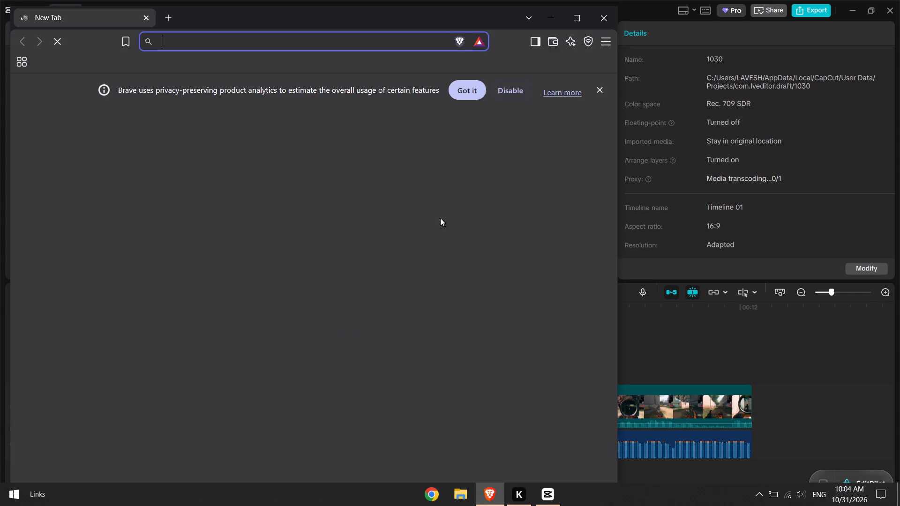
pyautogui.click(594, 89)
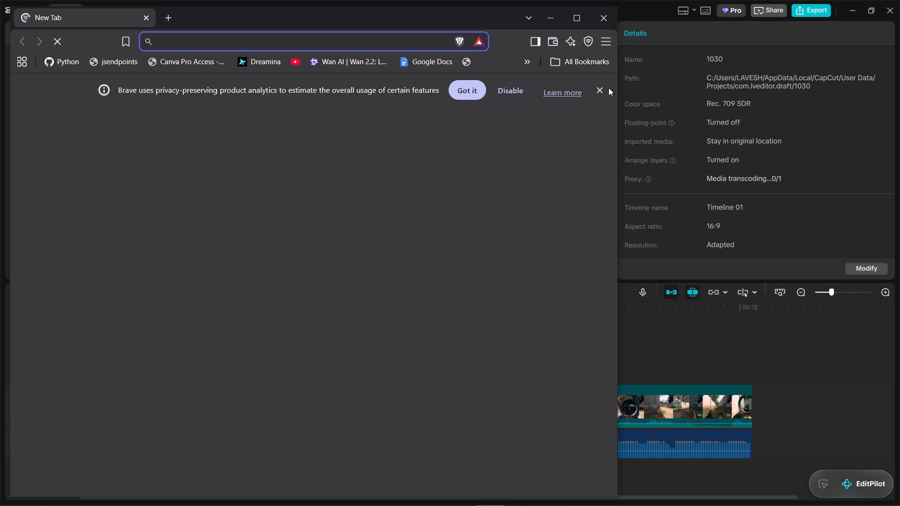
pyautogui.click(295, 42)
pyautogui.press('y')
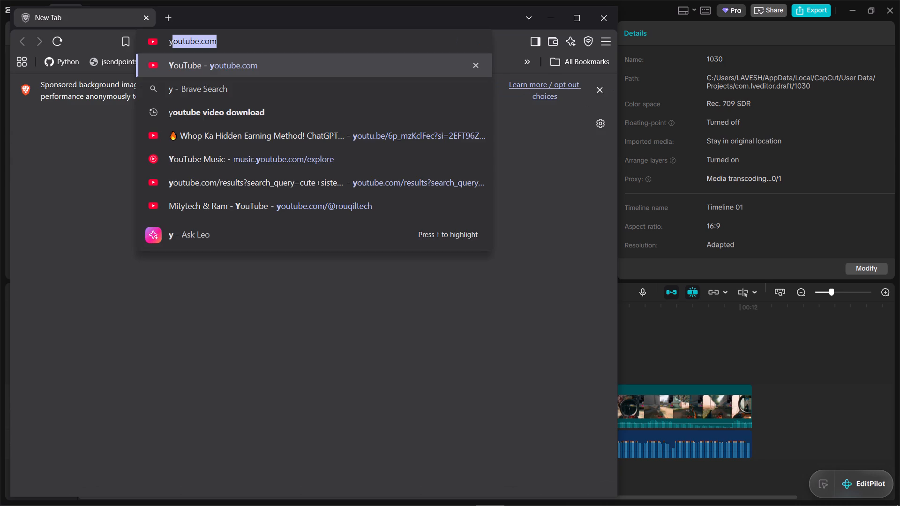
pyautogui.press('Return')
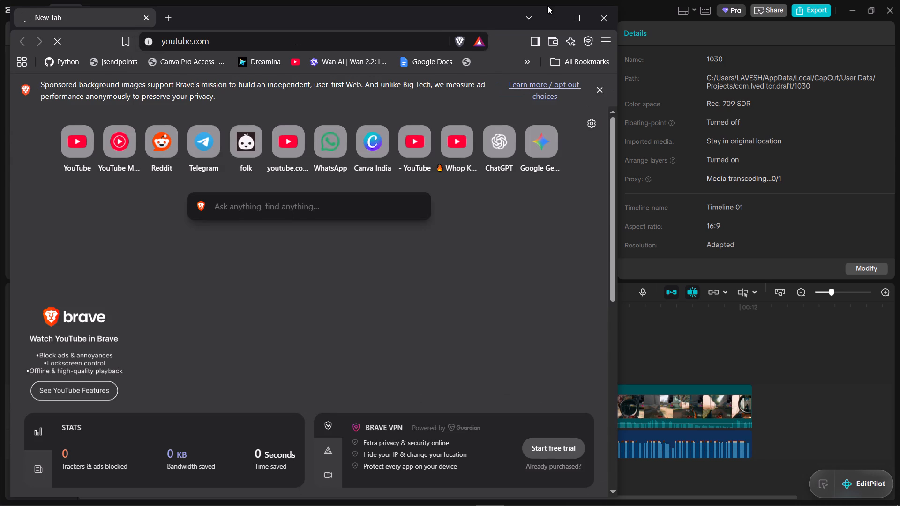
pyautogui.click(582, 15)
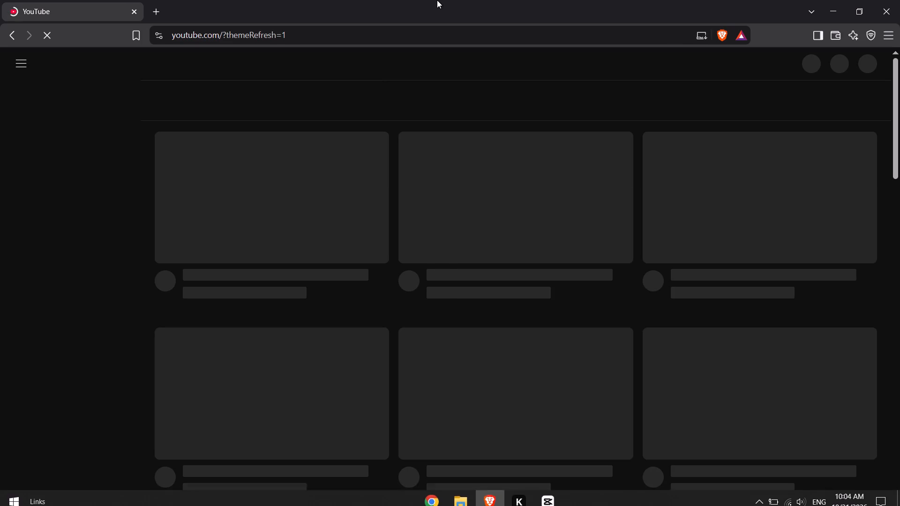
pyautogui.click(420, 69)
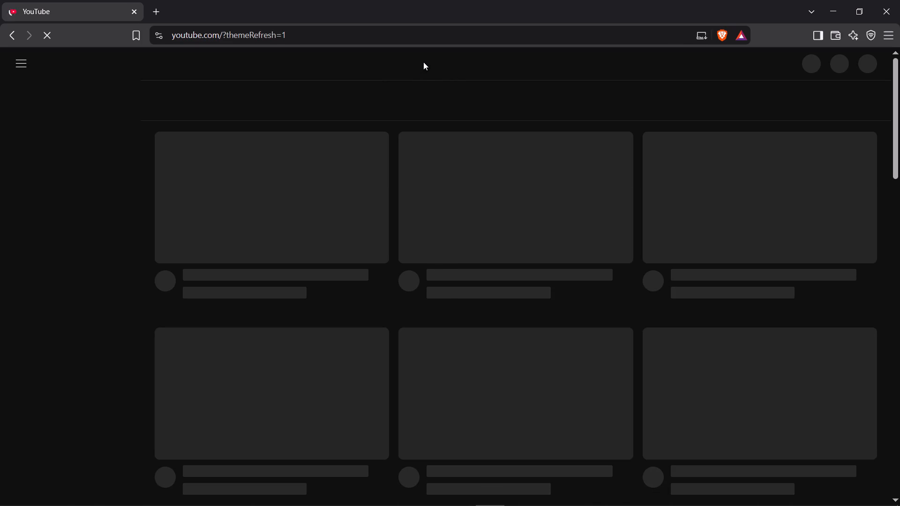
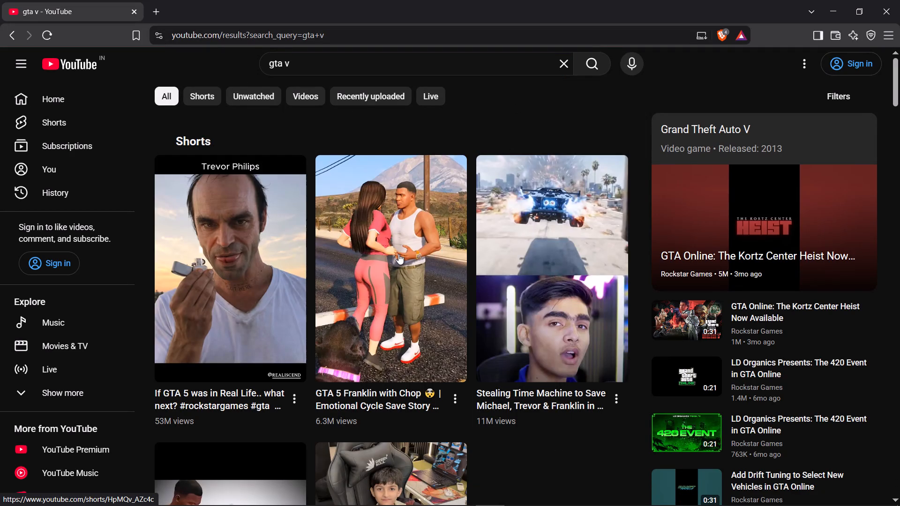
# Look over the gta v results and change the YouTube search to "gta v gamepaly".
pyautogui.scroll(-3, 398, 254)
pyautogui.scroll(-5, 525, 356)
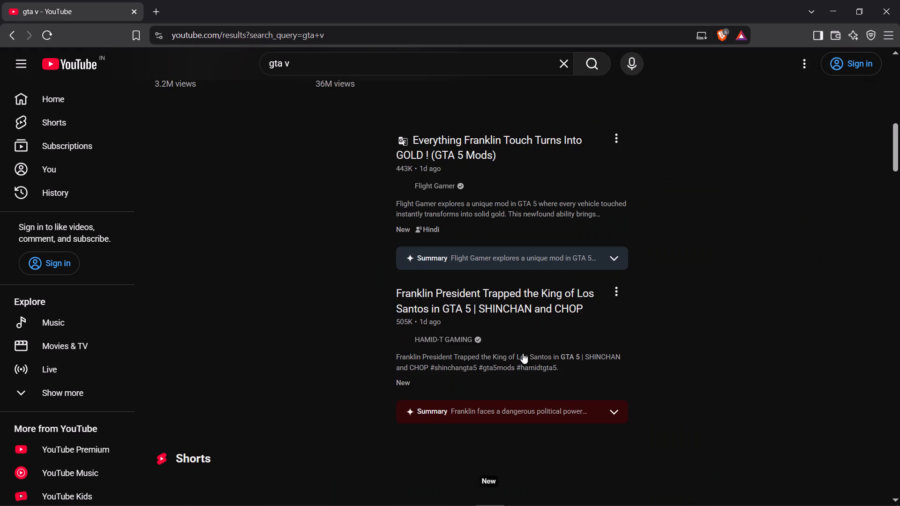
pyautogui.scroll(-5, 568, 234)
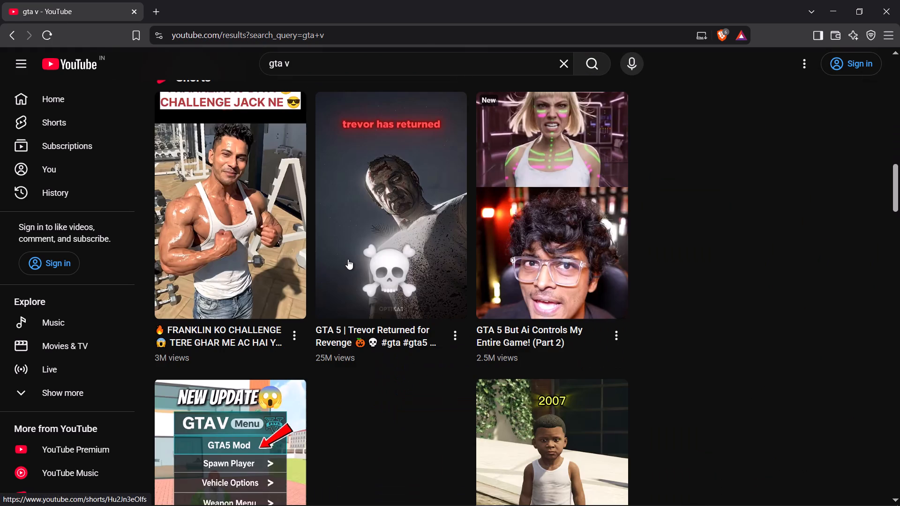
pyautogui.click(379, 60)
pyautogui.press('space')
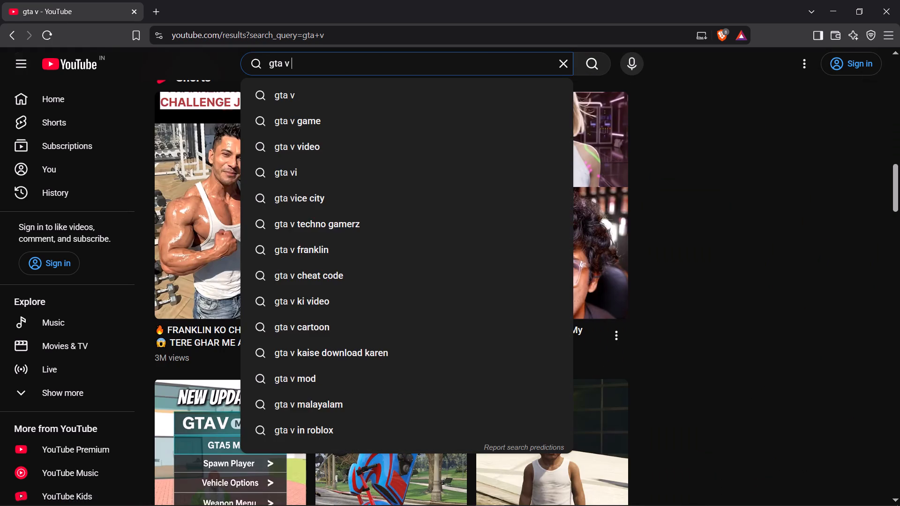
pyautogui.write('gamepaly')
pyautogui.press('Return')
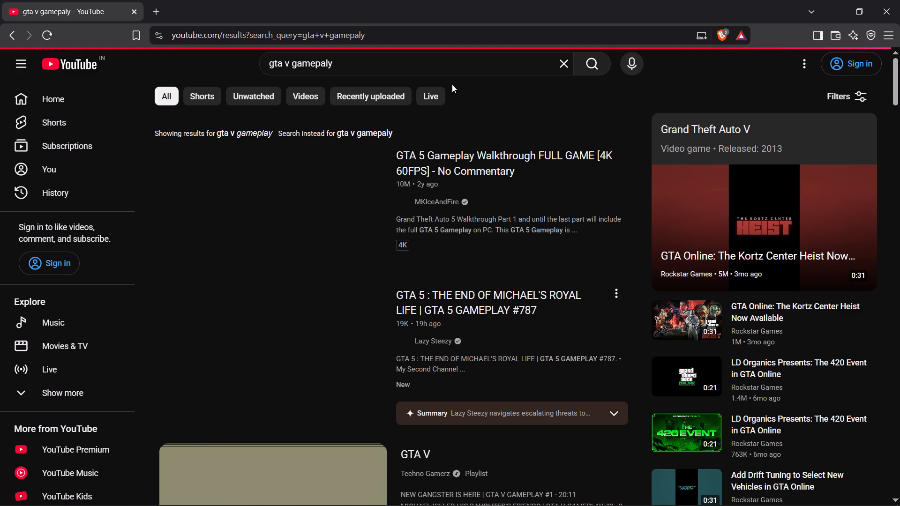
# Open the Short "GTA 5 Story Mode Gameplay On Ps5", copy its link, and return to the search results.
pyautogui.scroll(-6, 517, 164)
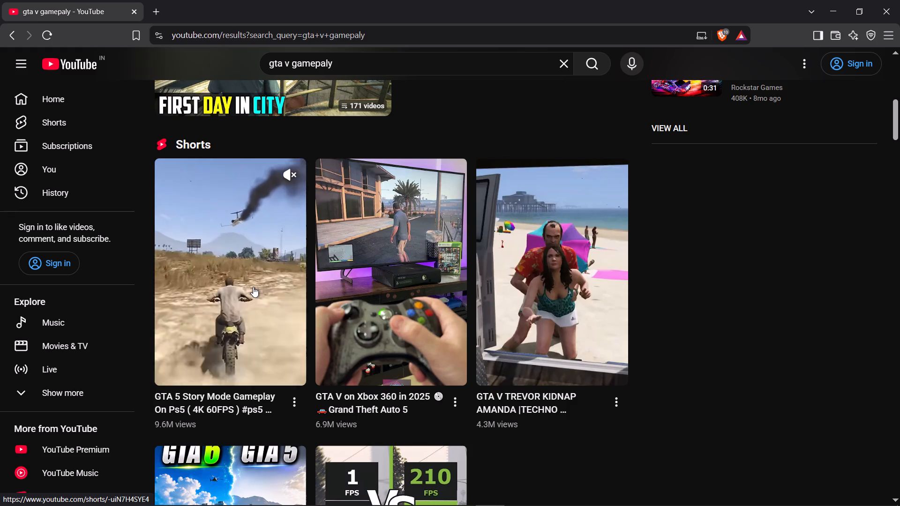
pyautogui.click(253, 287)
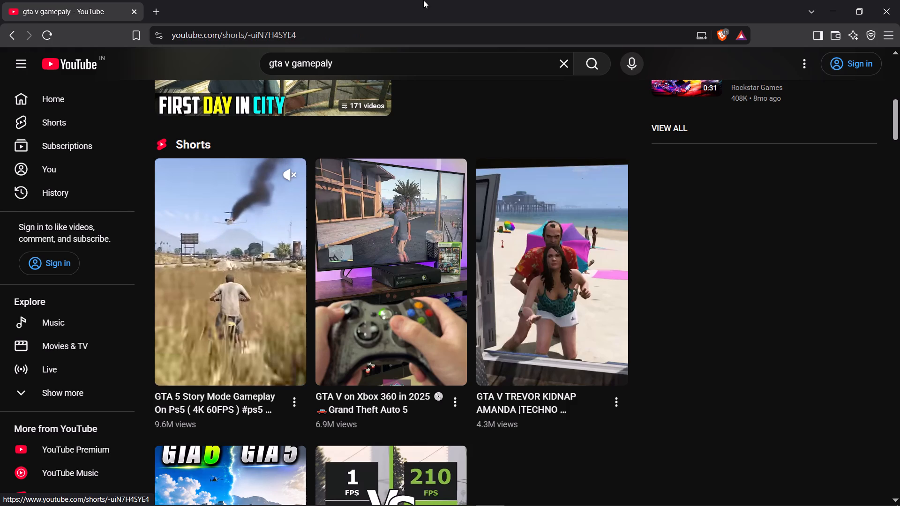
pyautogui.click(309, 37)
pyautogui.hotkey('ctrl', 'c')
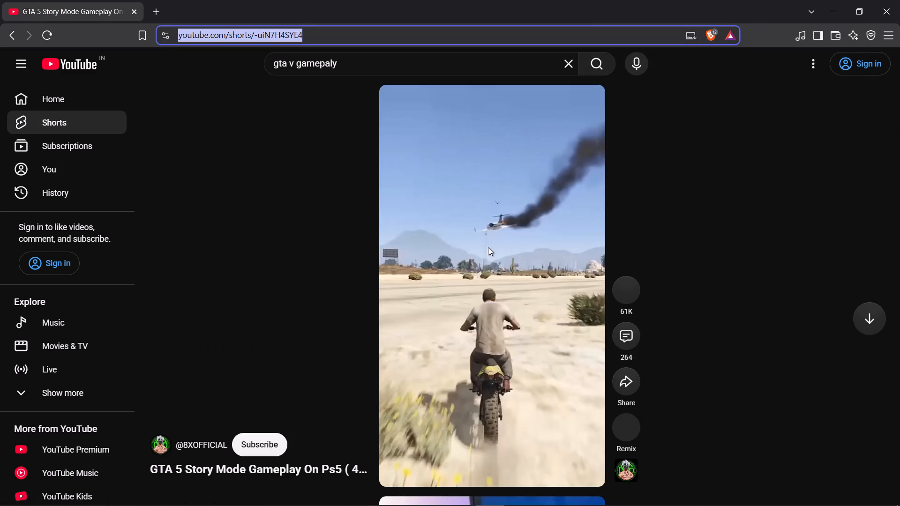
pyautogui.click(2, 35)
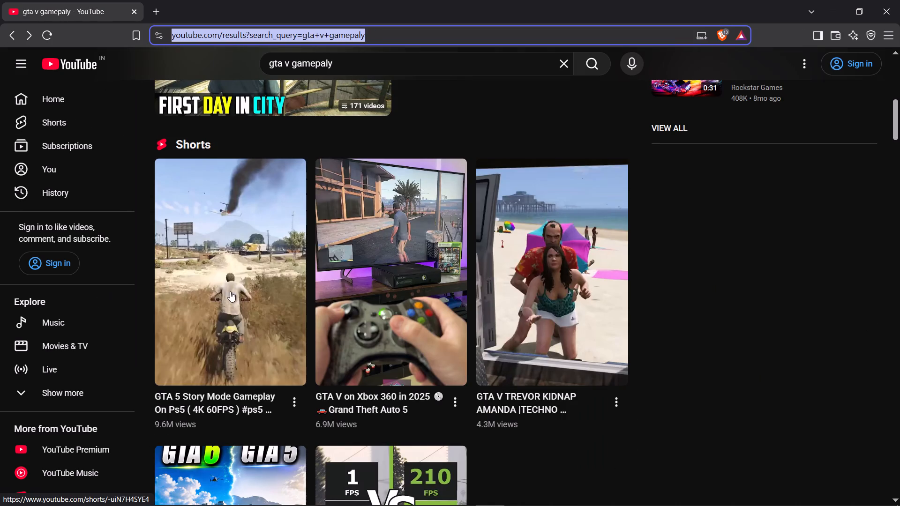
# In a new tab replacing the YouTube one, search for "youtube video download" and open the SnapYT downloader.
pyautogui.click(153, 9)
pyautogui.click(137, 10)
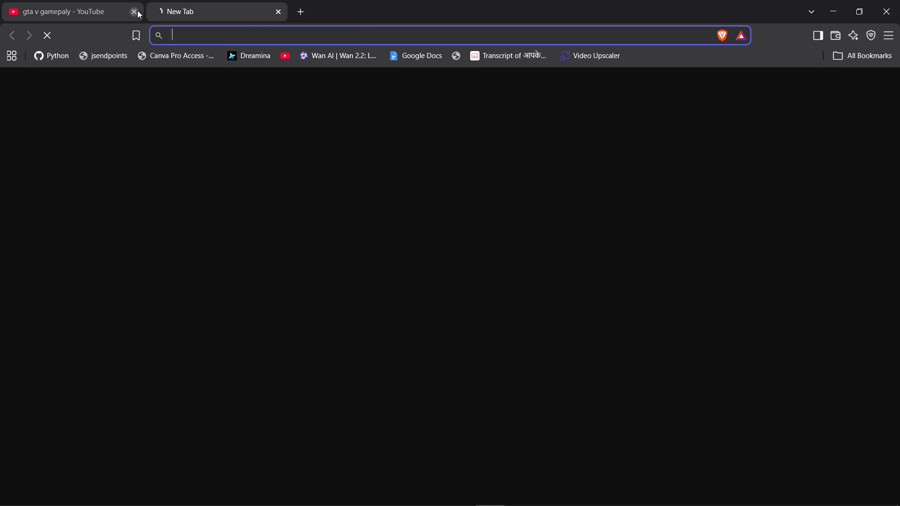
pyautogui.write('you')
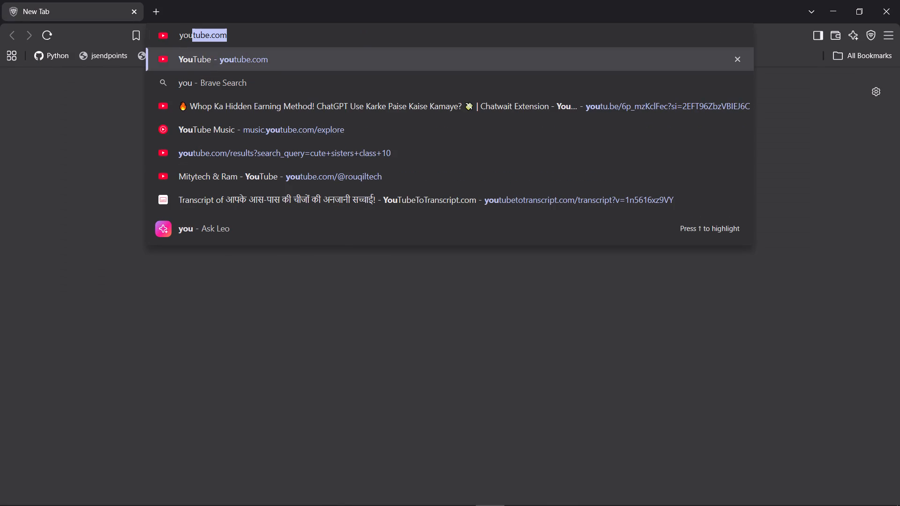
pyautogui.write('tube video')
pyautogui.press('space')
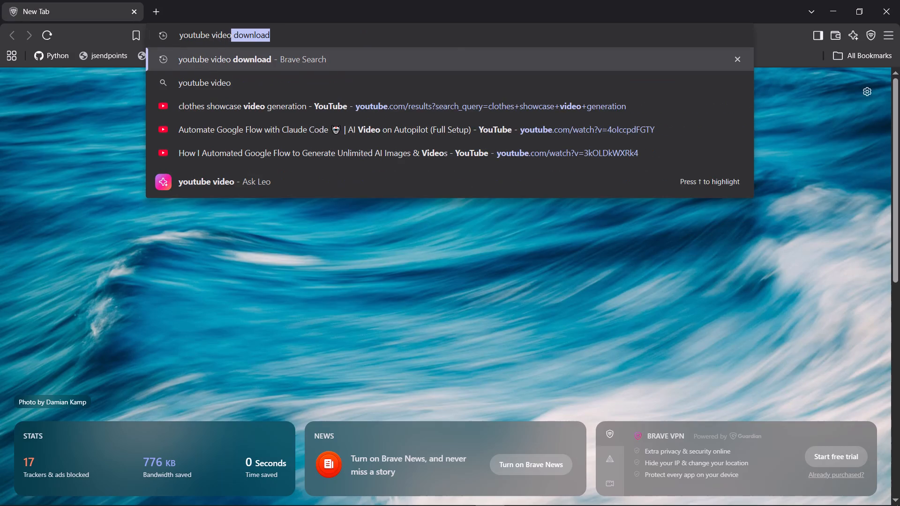
pyautogui.press('Return')
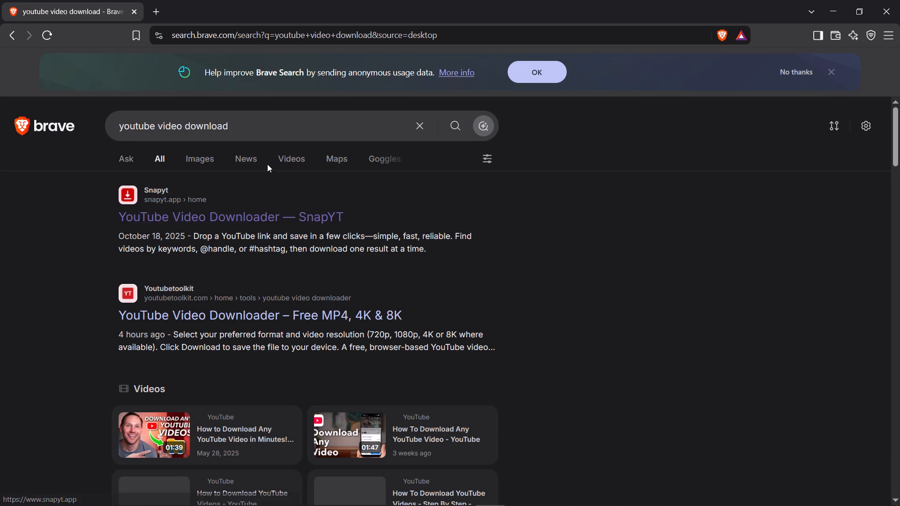
pyautogui.click(201, 211)
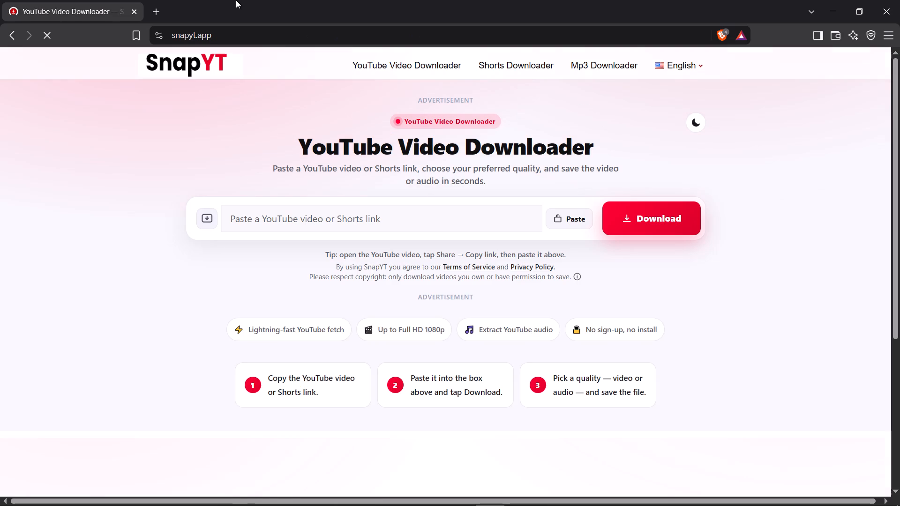
# Paste the copied Shorts link into the SnapYT downloader to fetch the video.
pyautogui.click(320, 216)
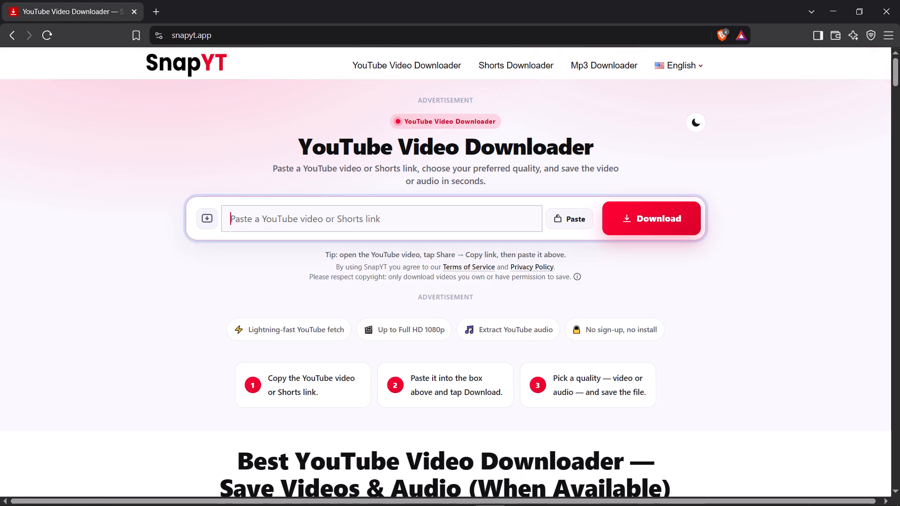
pyautogui.hotkey('ctrl', 'v')
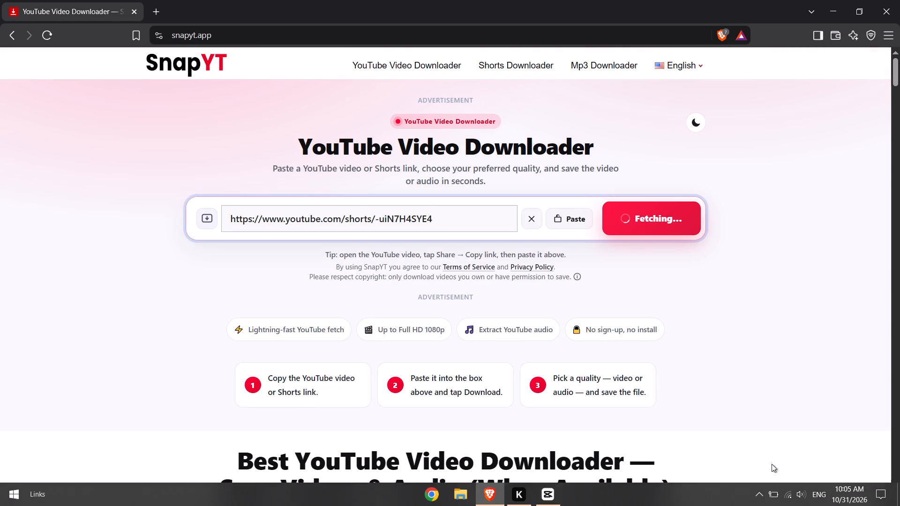
pyautogui.click(757, 498)
pyautogui.click(757, 498)
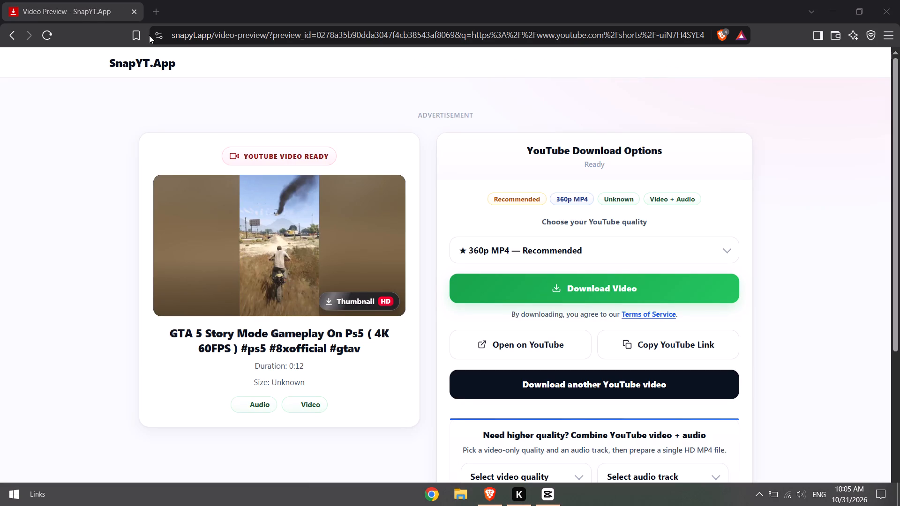
# Open youtube.com in a new tab.
pyautogui.click(155, 2)
pyautogui.press('y')
pyautogui.press('Return')
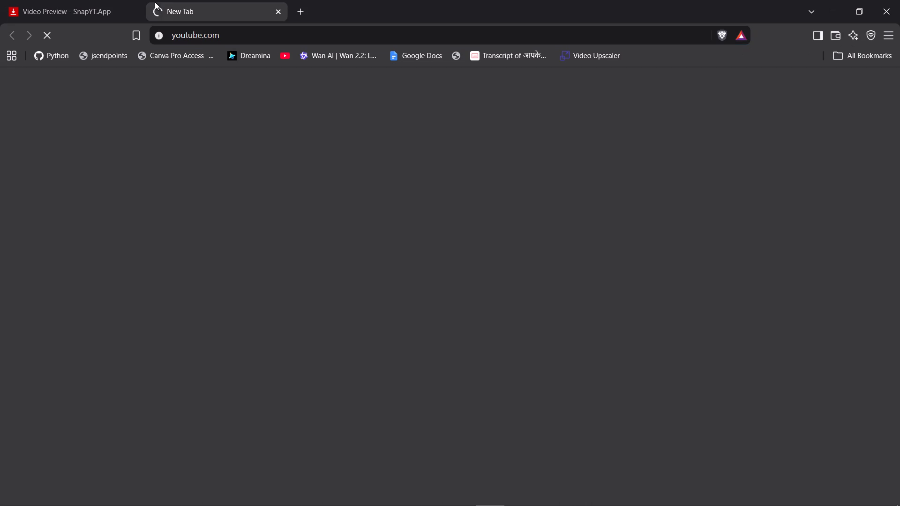
# Prepare the GTA 5 Short as a 1080p60 MP4 combined with the M4A 130 kbps audio, and close the ad tab.
pyautogui.click(94, 0)
pyautogui.click(620, 242)
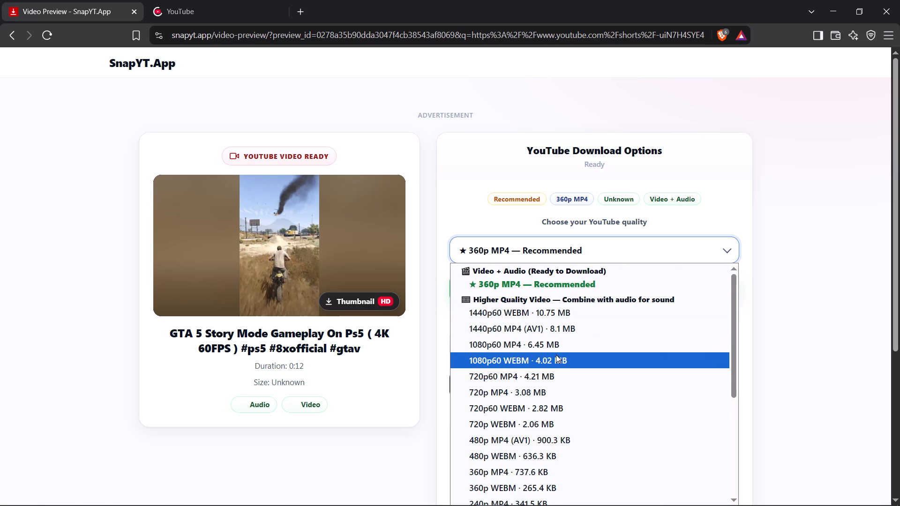
pyautogui.click(553, 347)
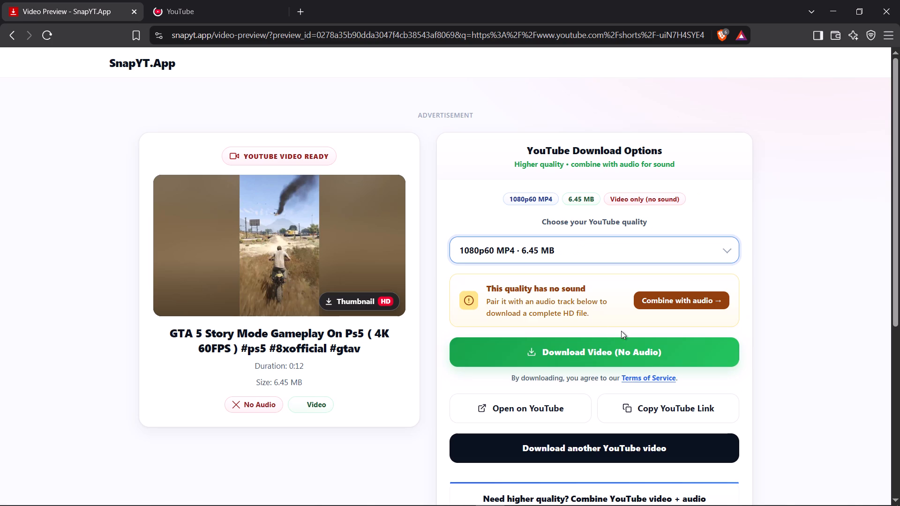
pyautogui.click(694, 303)
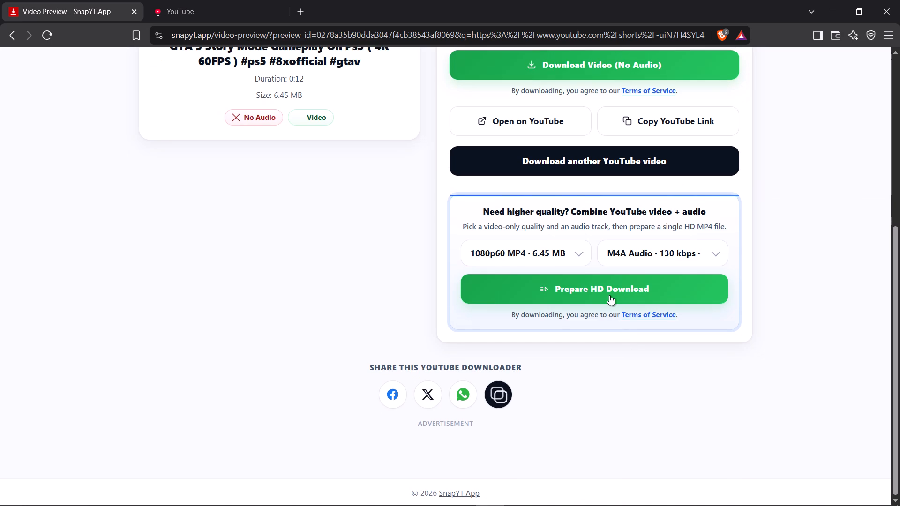
pyautogui.click(645, 261)
pyautogui.click(645, 261)
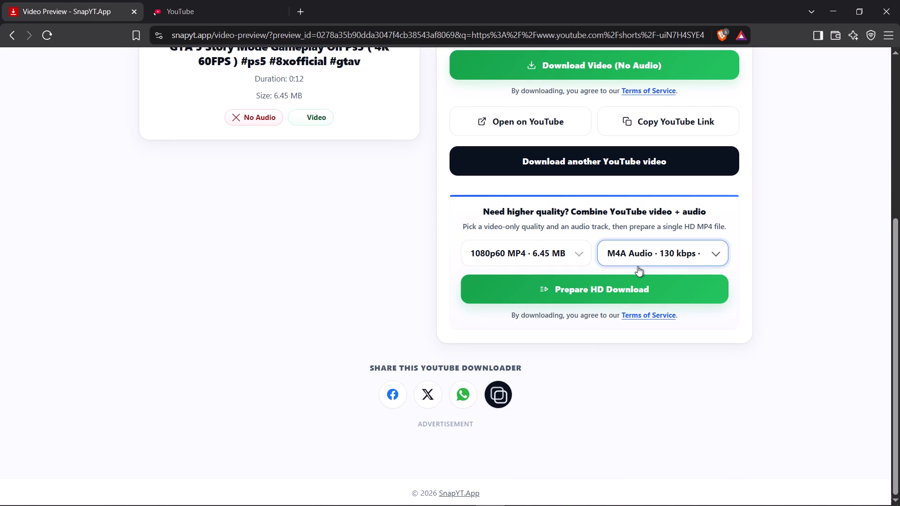
pyautogui.click(615, 293)
pyautogui.click(69, 0)
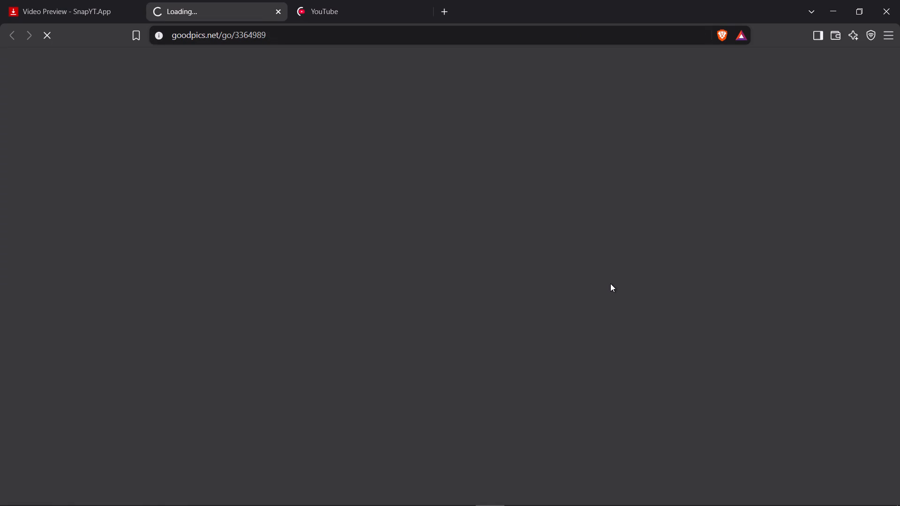
pyautogui.click(278, 11)
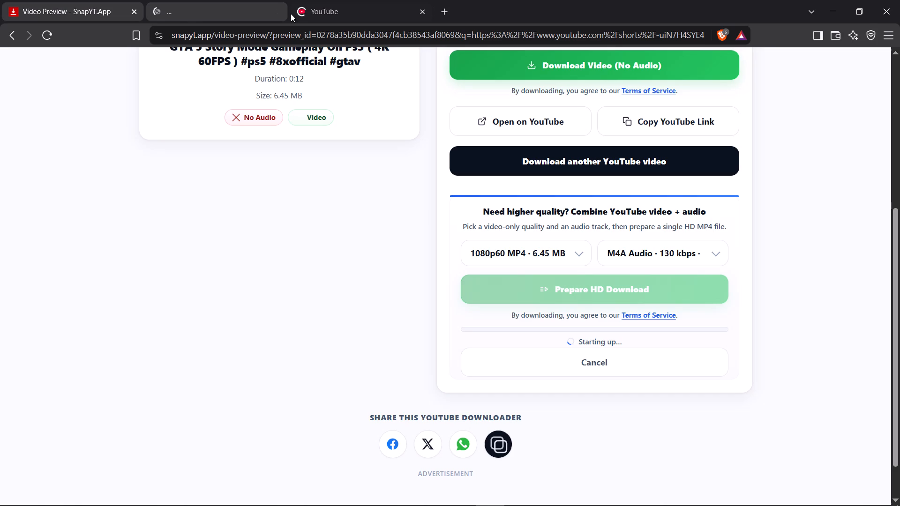
# Search YouTube for "pubg gameplay" and look through the videos and Shorts in the results.
pyautogui.click(197, 0)
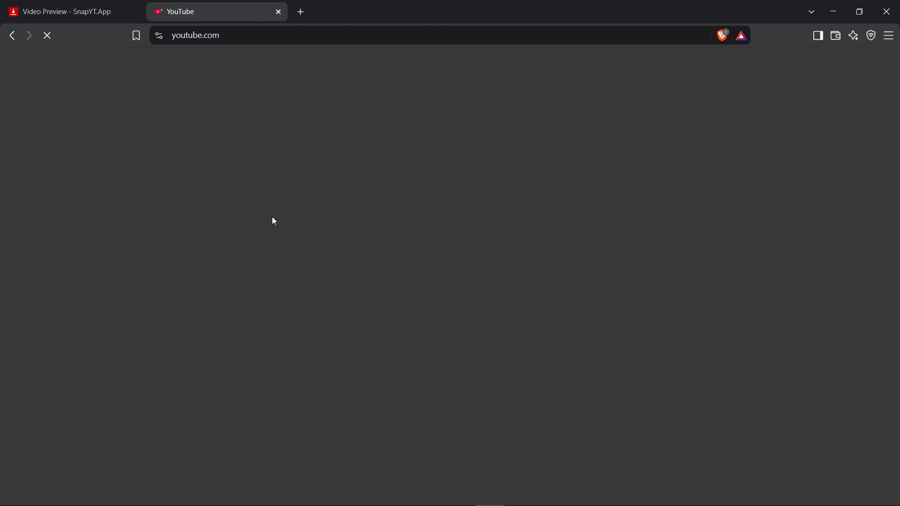
pyautogui.click(325, 72)
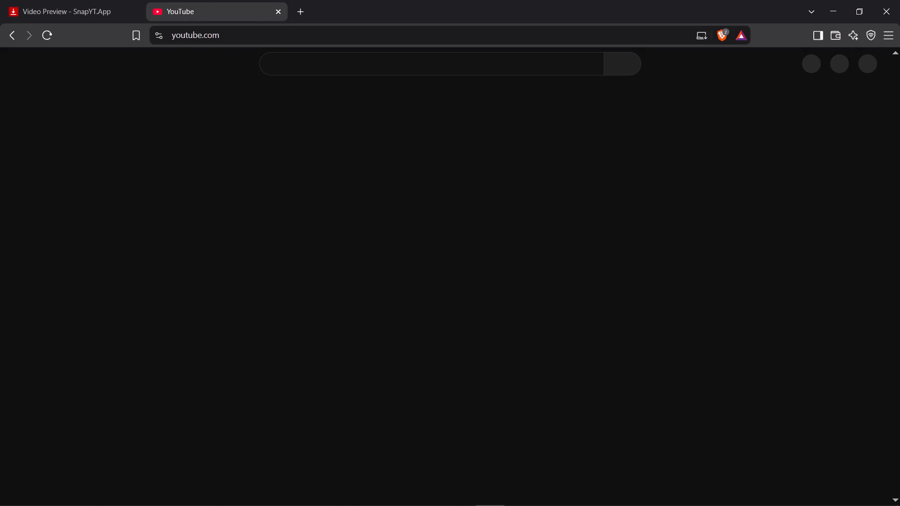
pyautogui.write('pubg')
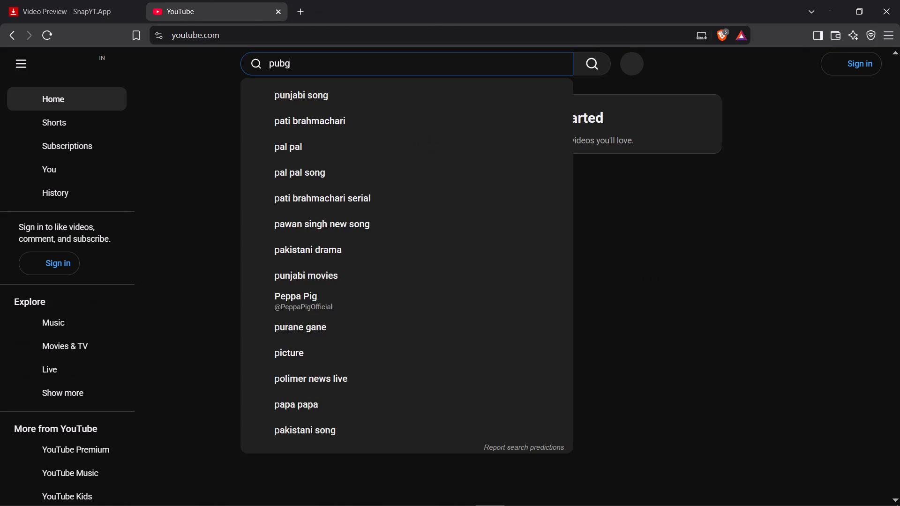
pyautogui.press('space')
pyautogui.write('gameplay')
pyautogui.press('Return')
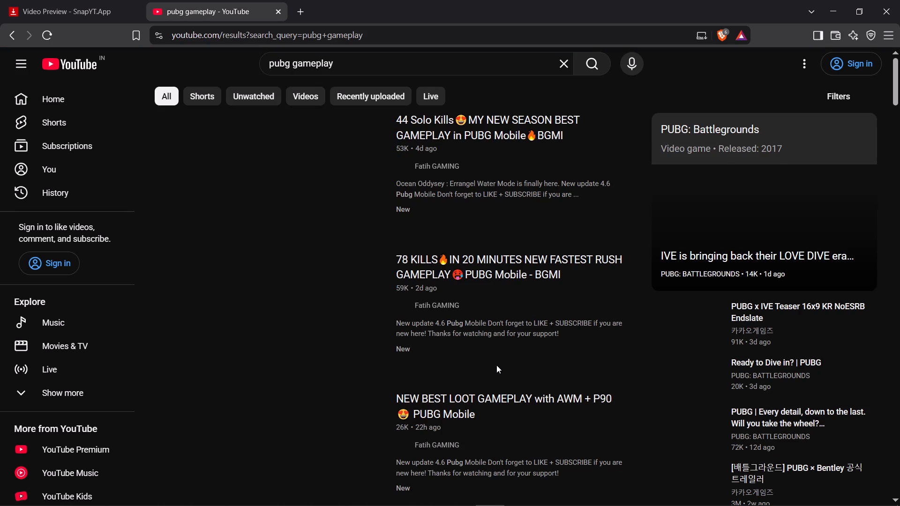
pyautogui.scroll(-8, 392, 357)
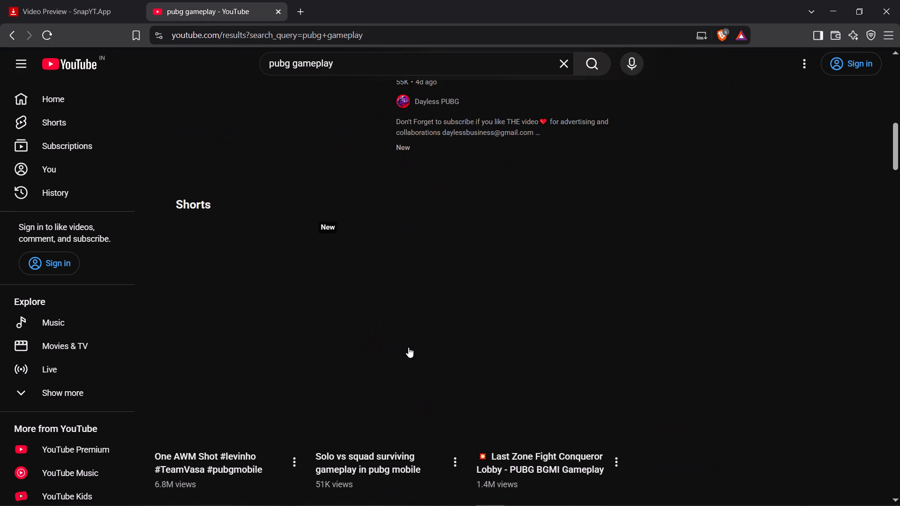
pyautogui.scroll(-1, 514, 320)
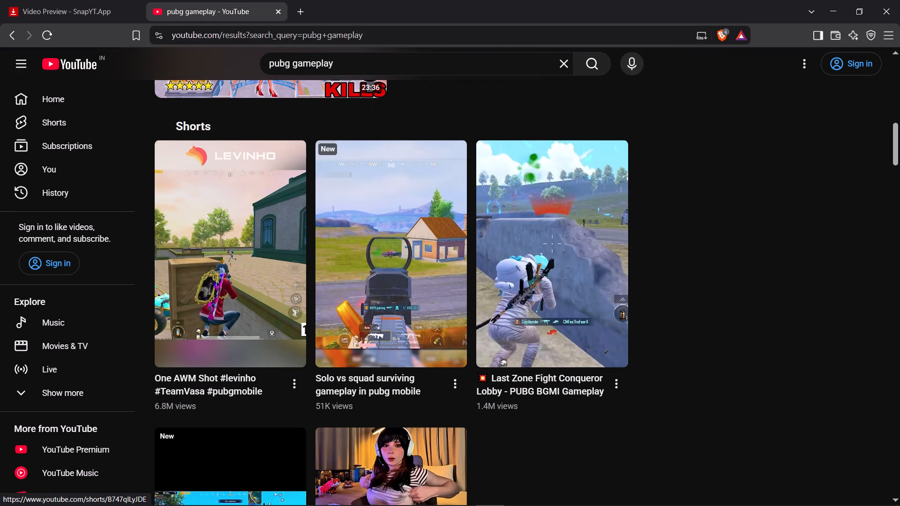
pyautogui.scroll(-2, 763, 435)
pyautogui.scroll(-2, 525, 383)
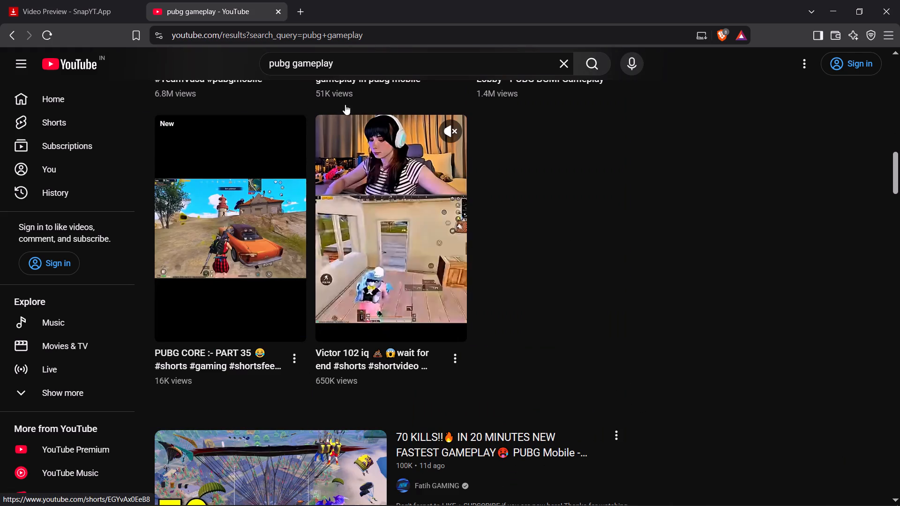
# Refine the YouTube search to "pubg pc gameplay" and look over the results.
pyautogui.click(293, 63)
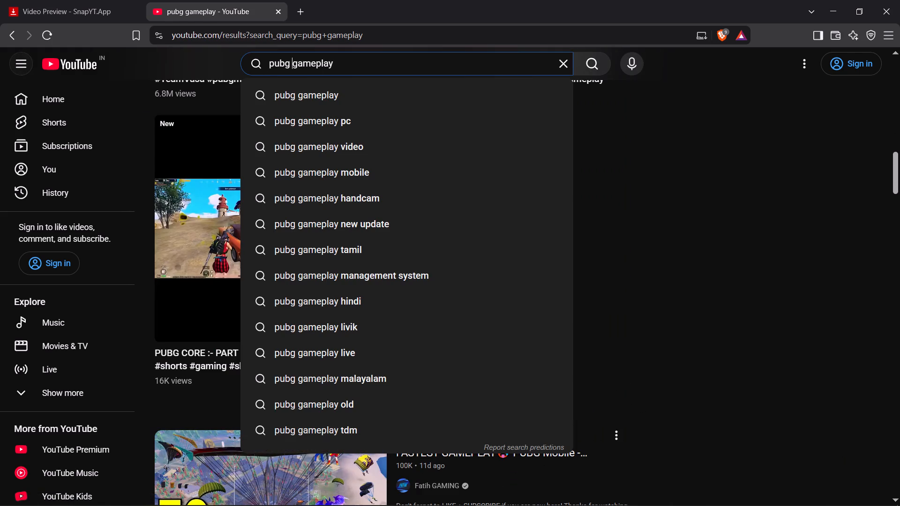
pyautogui.write('pc')
pyautogui.press('space')
pyautogui.press('Return')
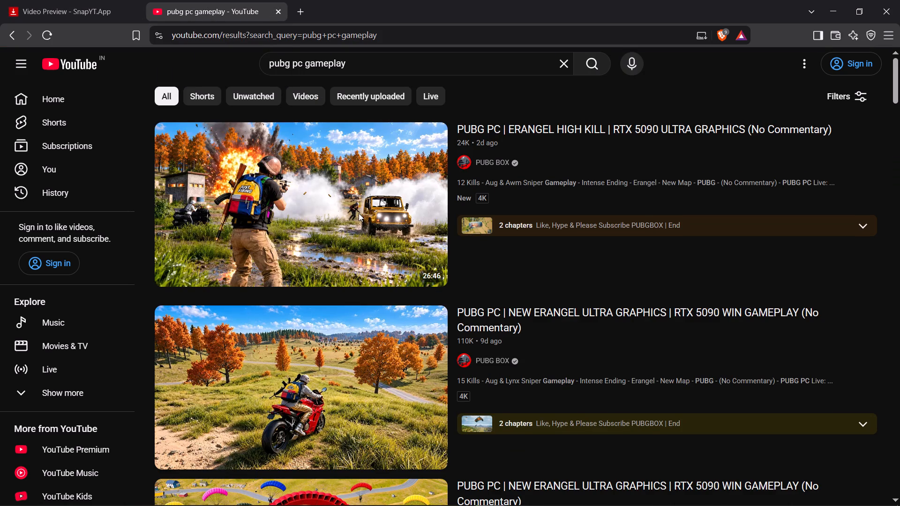
pyautogui.scroll(-6, 359, 213)
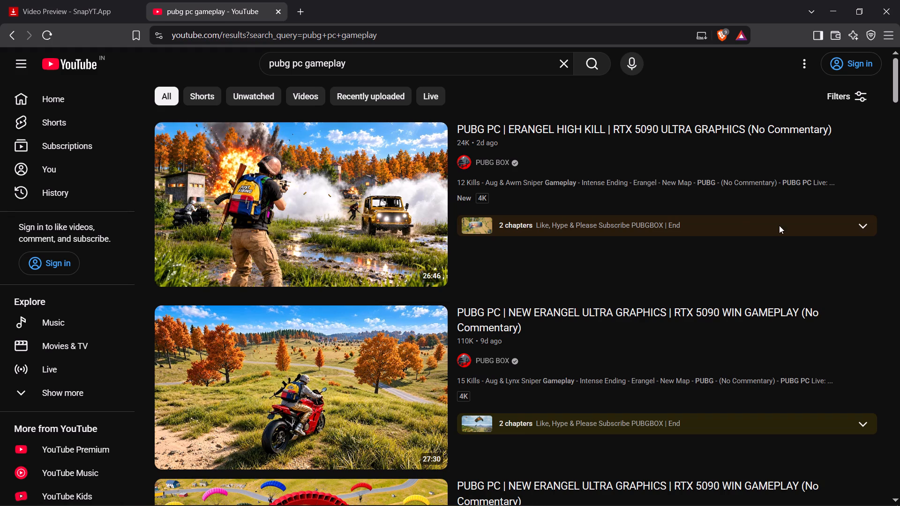
pyautogui.moveTo(895, 74); pyautogui.dragTo(899, 138)
# Save the prepared GTA 5 video as an MP4 in the Downloads folder.
pyautogui.click(26, 0)
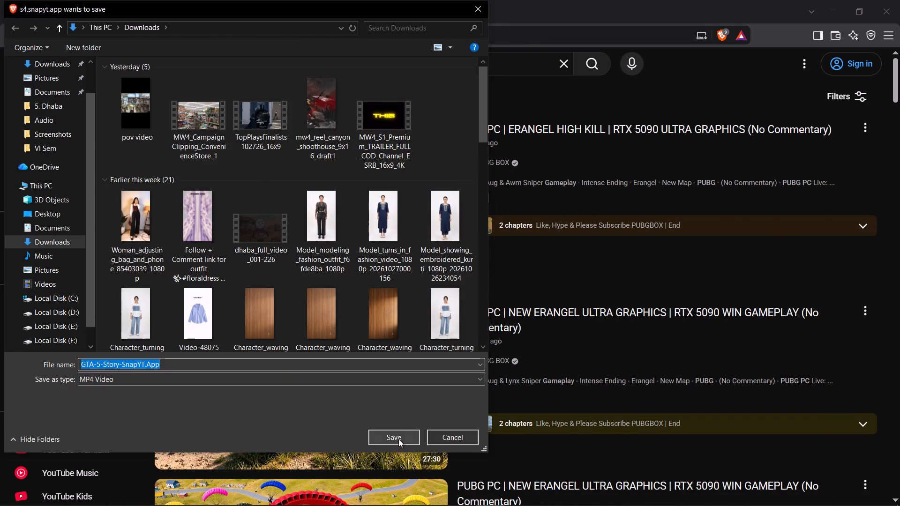
pyautogui.click(398, 439)
# Close the YouTube and SnapYT tabs, leaving a new tab, and open the browser's downloads page.
pyautogui.click(277, 12)
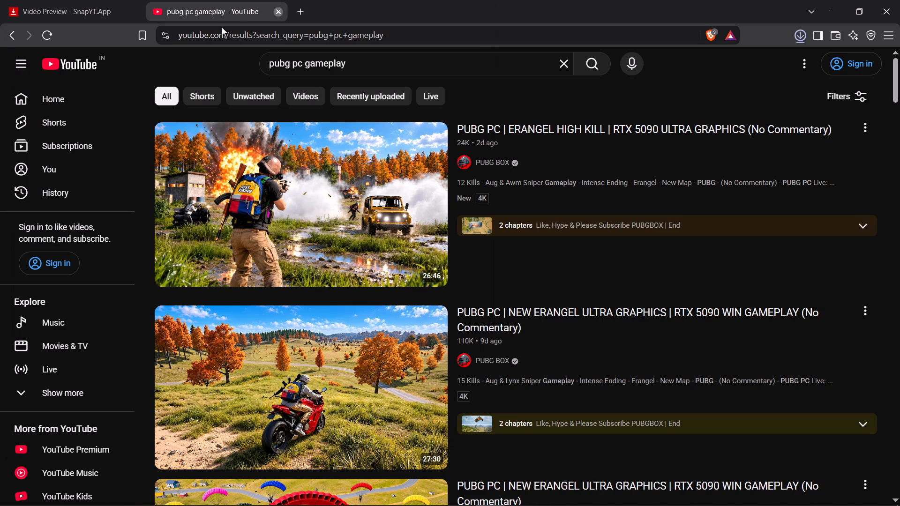
pyautogui.click(159, 14)
pyautogui.click(131, 9)
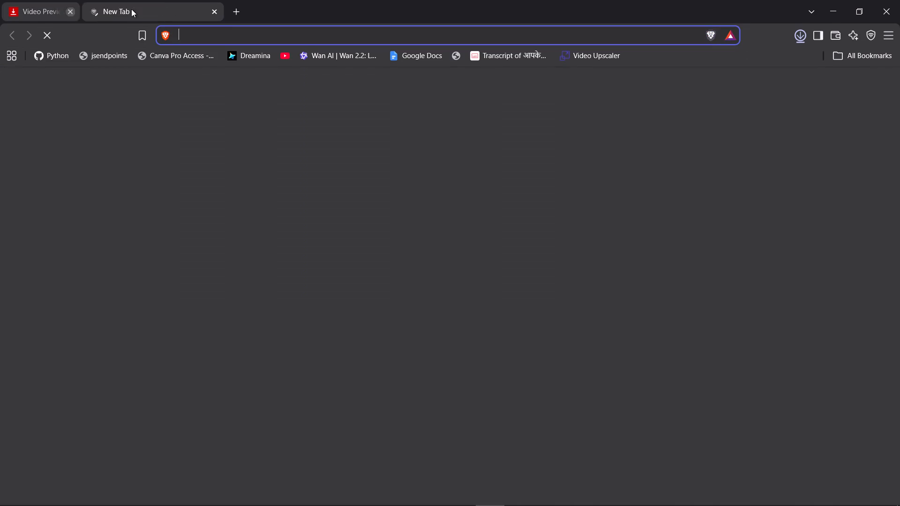
pyautogui.click(131, 9)
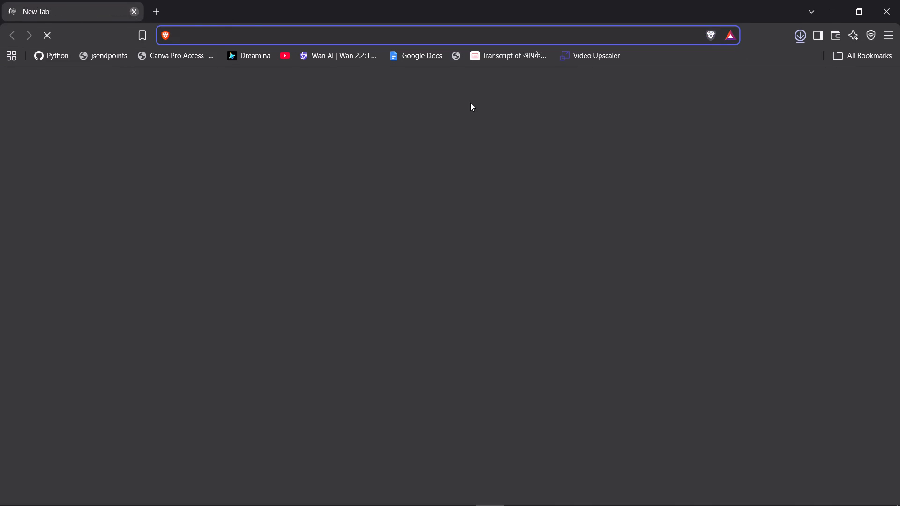
pyautogui.click(499, 102)
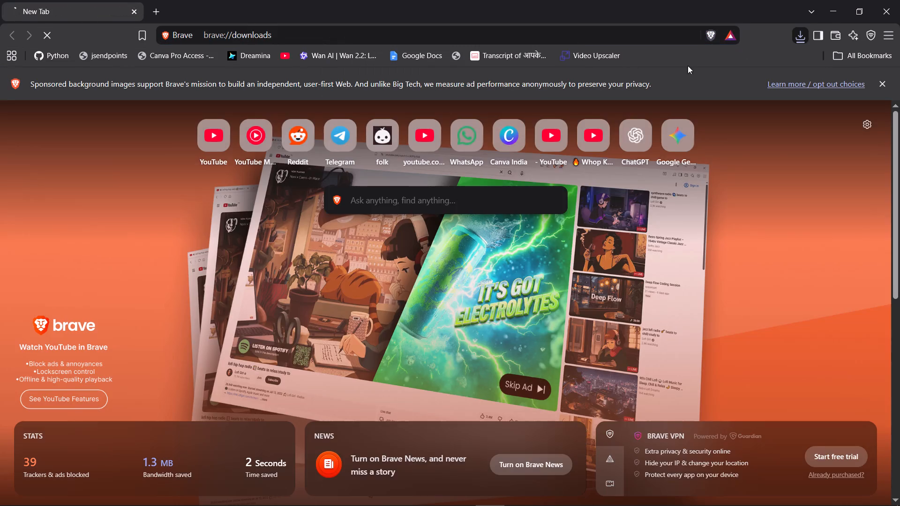
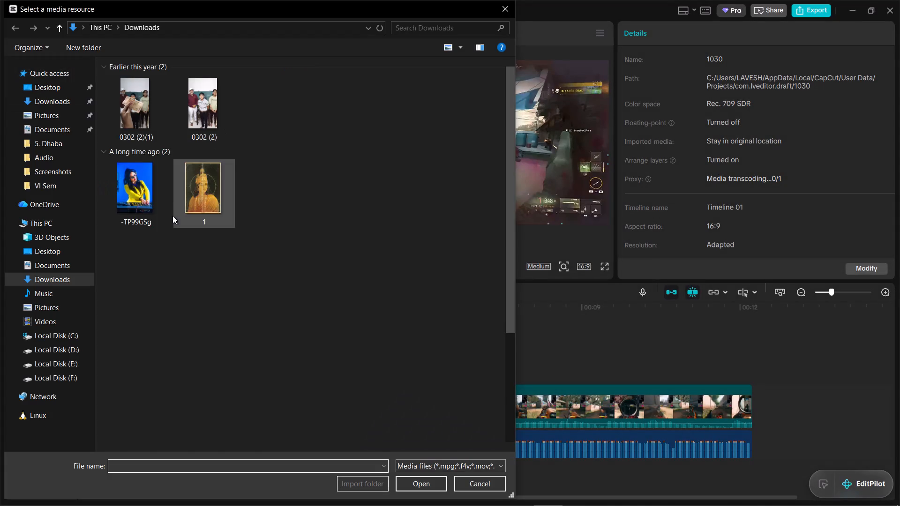
# Import the GTA-5-Story-SnapYT.App video from the Downloads folder into the project media.
pyautogui.click(135, 118)
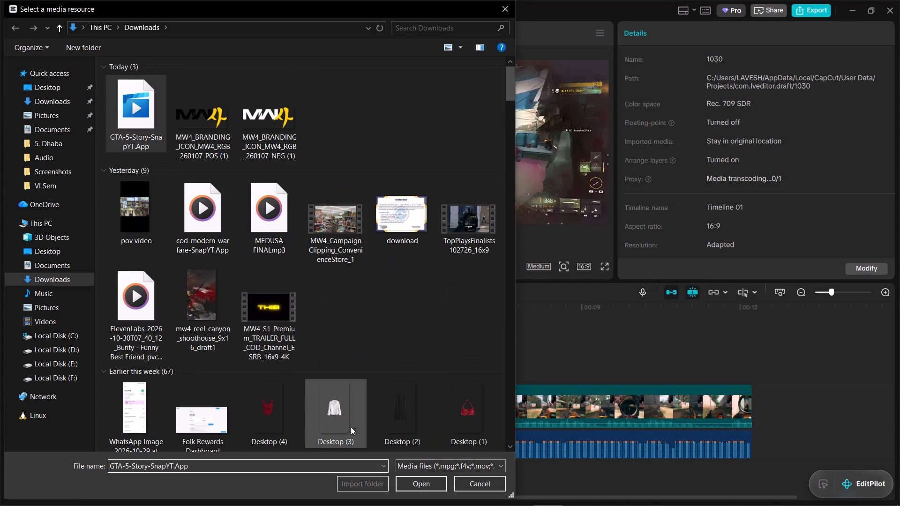
pyautogui.click(148, 109)
pyautogui.click(420, 483)
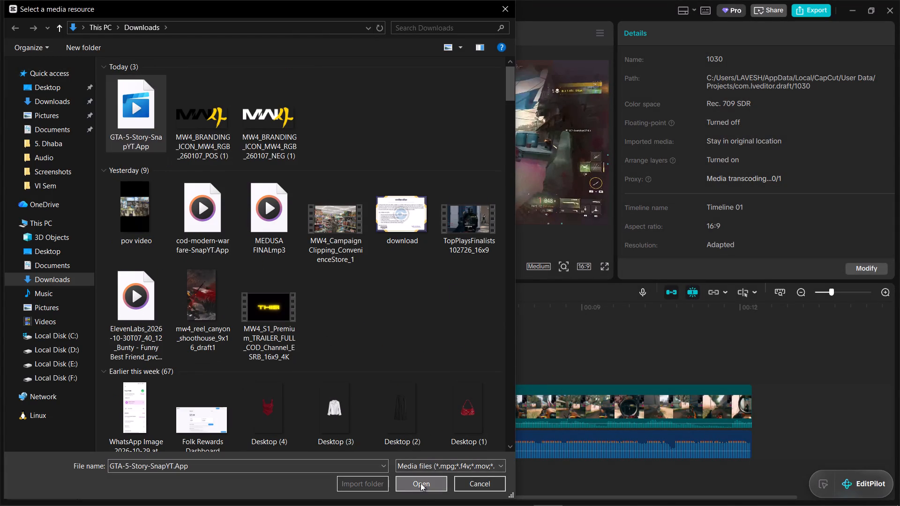
# Add the imported GTA 5 clip to the timeline and insert it in the main video track between the two TopPlaysFinalists clips.
pyautogui.moveTo(114, 217); pyautogui.dragTo(127, 309)
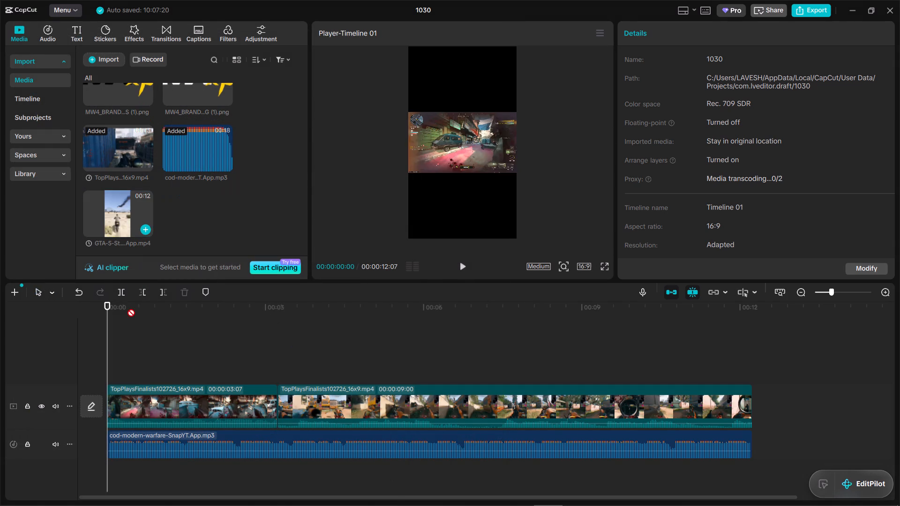
pyautogui.moveTo(127, 309); pyautogui.dragTo(108, 365)
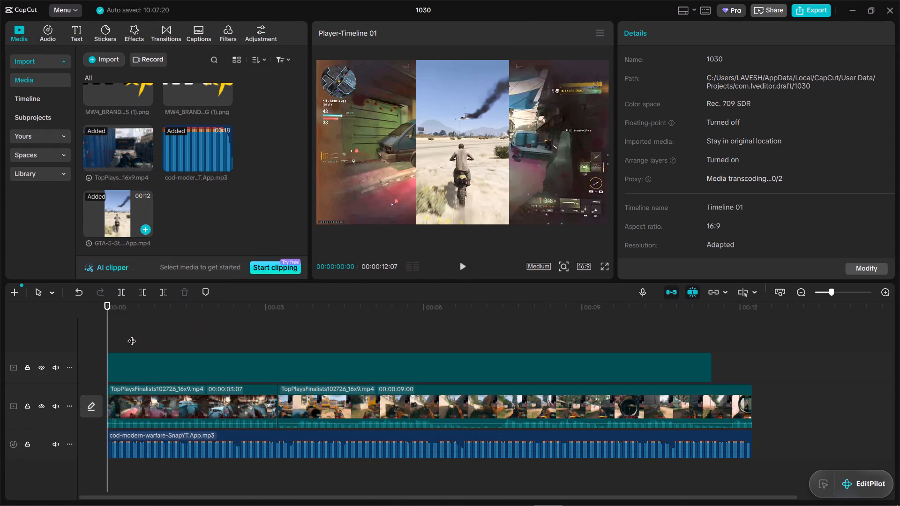
pyautogui.click(260, 335)
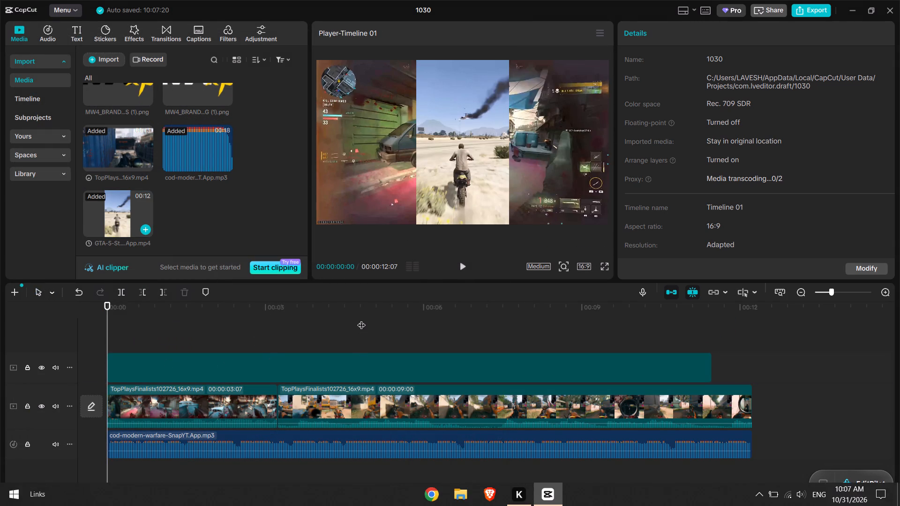
pyautogui.click(319, 320)
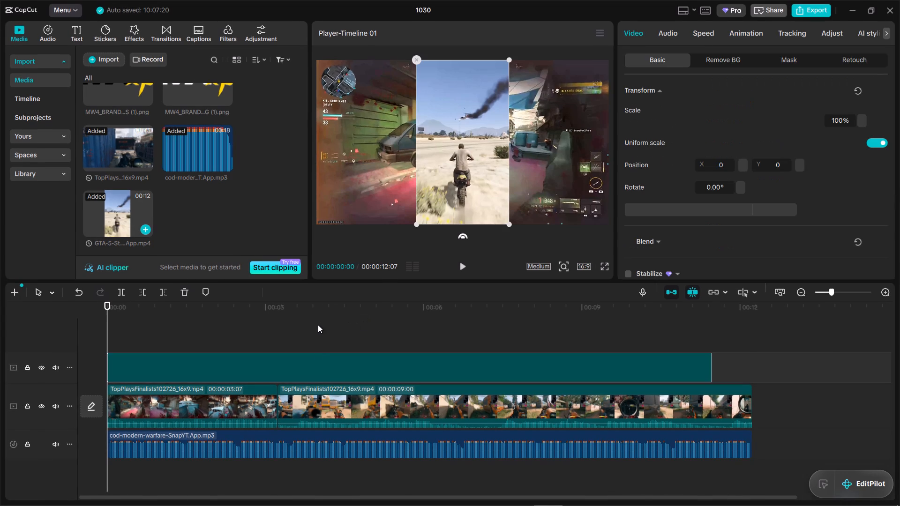
pyautogui.moveTo(337, 371); pyautogui.dragTo(121, 405)
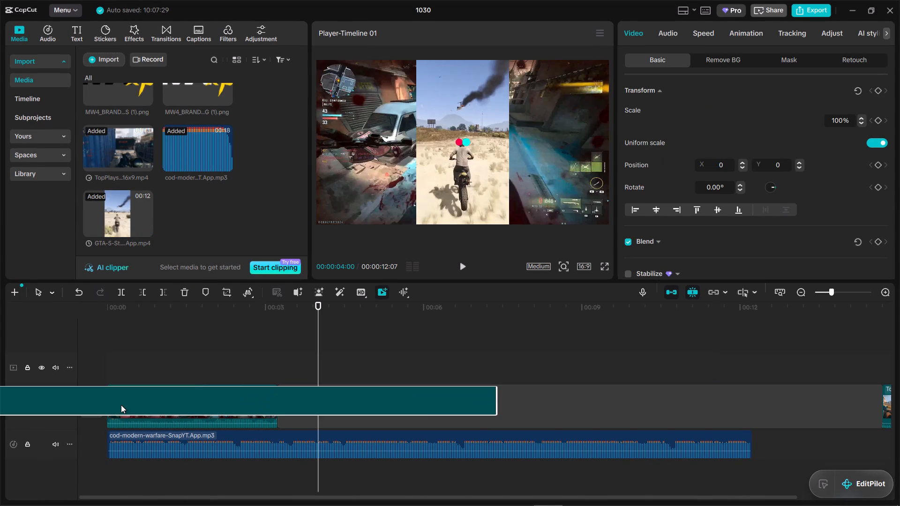
pyautogui.moveTo(121, 405); pyautogui.dragTo(107, 402)
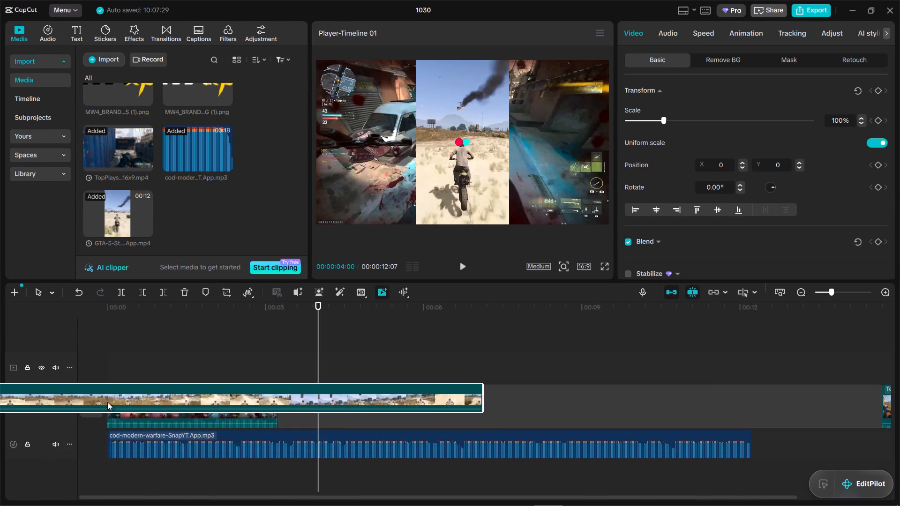
pyautogui.moveTo(107, 402); pyautogui.dragTo(396, 411)
# Move the opening TopPlaysFinalists clip behind the GTA 5 clip so the GTA 5 footage starts the montage.
pyautogui.click(220, 402)
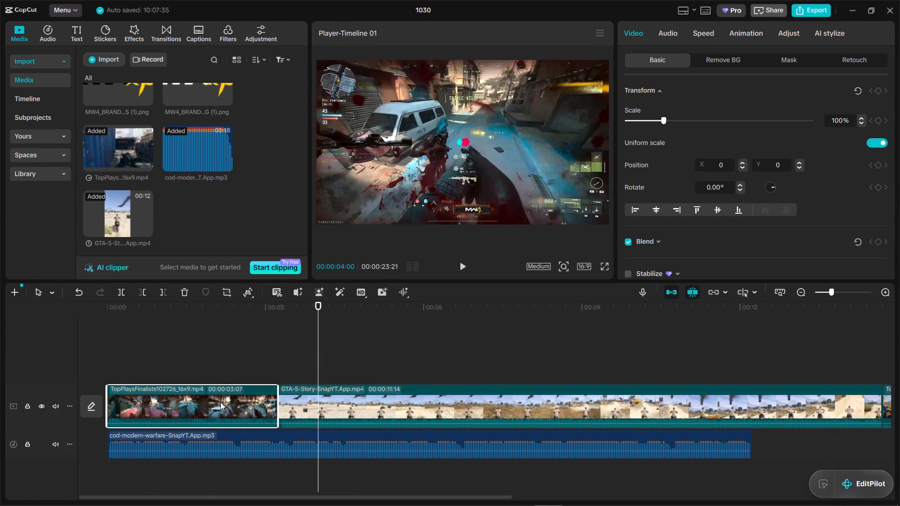
pyautogui.moveTo(831, 293); pyautogui.dragTo(825, 292)
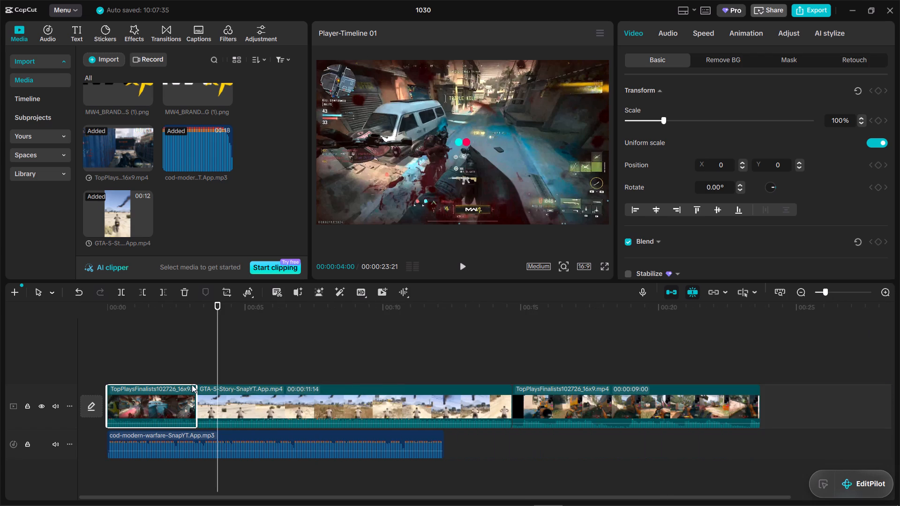
pyautogui.moveTo(136, 397); pyautogui.dragTo(443, 397)
# Play and scrub through the GTA 5 clip to examine which part of the motorbike footage to keep.
pyautogui.click(391, 365)
pyautogui.moveTo(391, 365); pyautogui.dragTo(0, 384)
pyautogui.press('space')
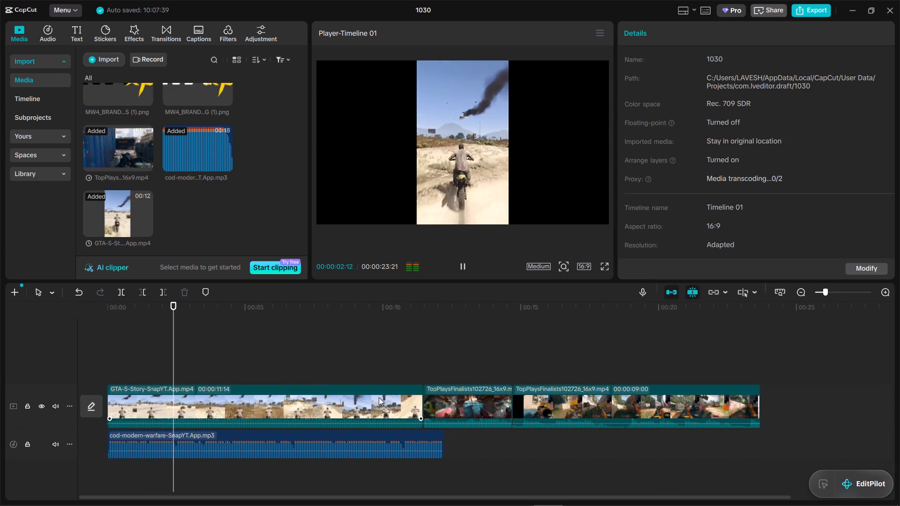
pyautogui.press('space')
pyautogui.click(304, 355)
pyautogui.moveTo(304, 355); pyautogui.dragTo(357, 371)
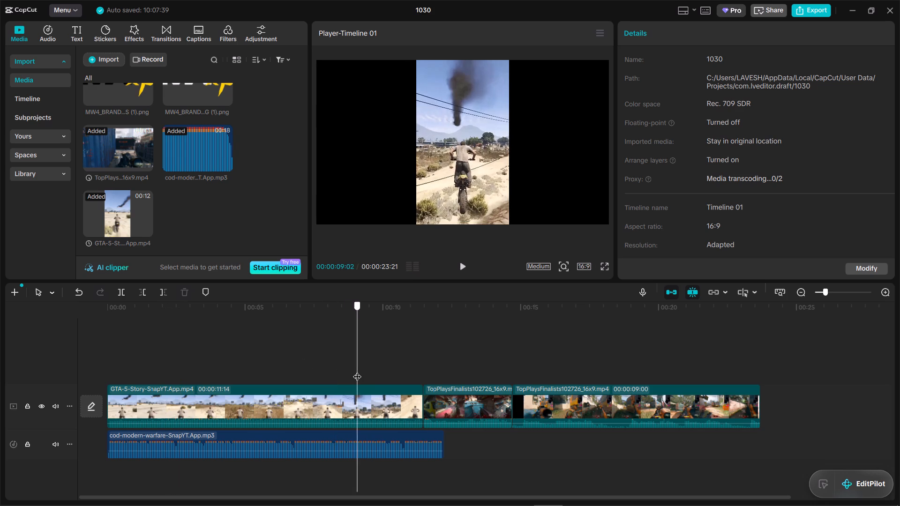
pyautogui.moveTo(357, 371); pyautogui.dragTo(263, 374)
pyautogui.press('space')
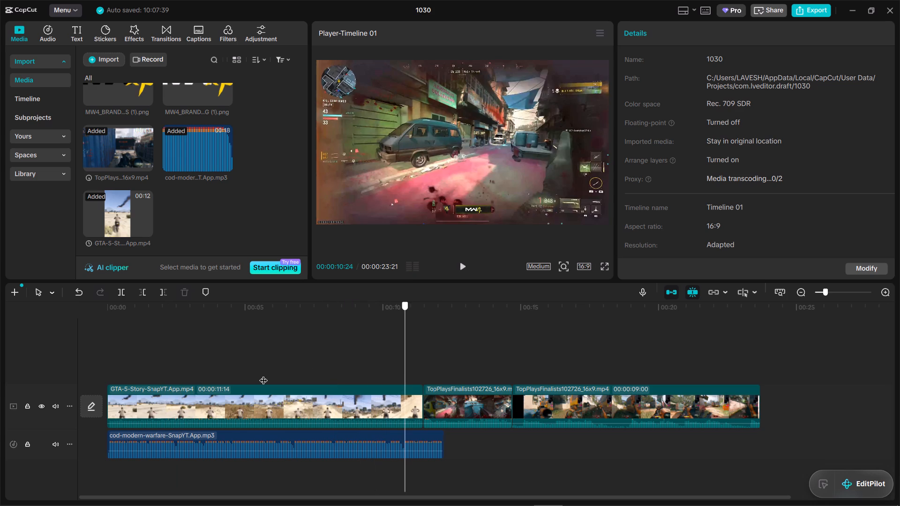
pyautogui.press('space')
pyautogui.moveTo(263, 374); pyautogui.dragTo(8, 356)
pyautogui.press('space')
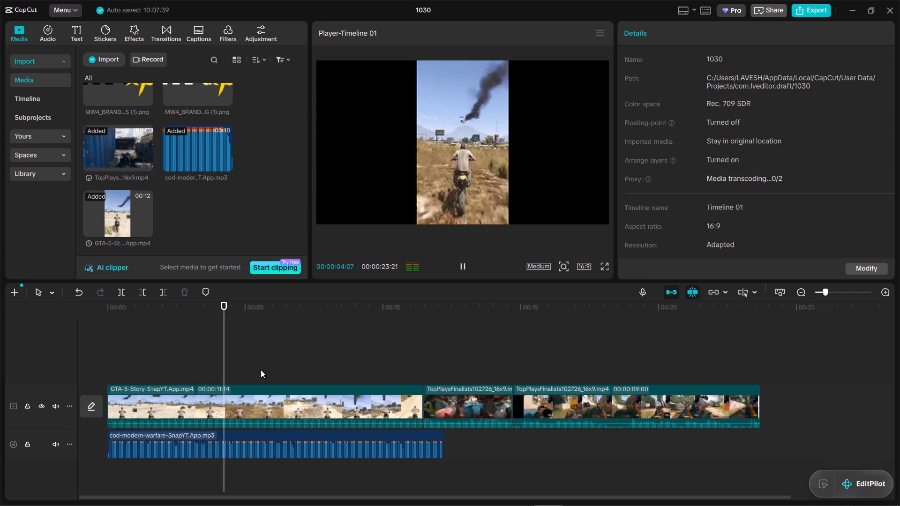
pyautogui.press('space')
pyautogui.moveTo(247, 366); pyautogui.dragTo(120, 359)
pyautogui.press('space')
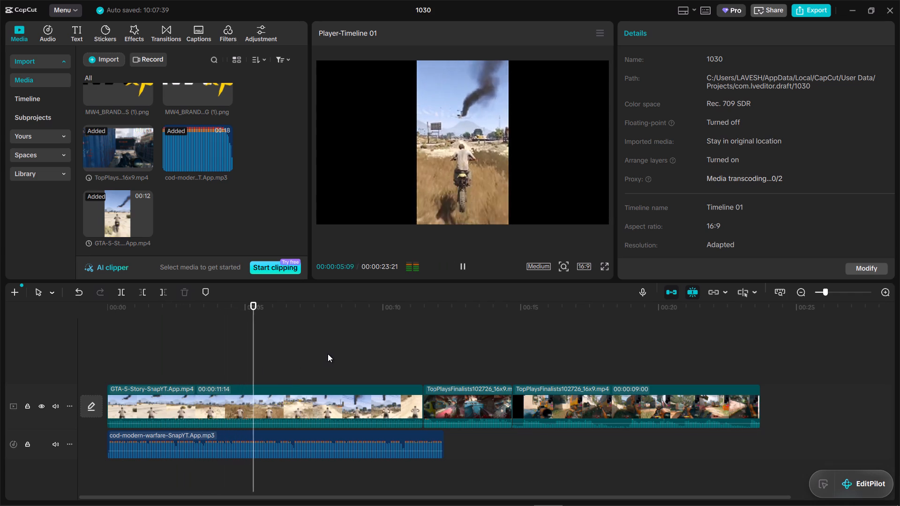
pyautogui.press('space')
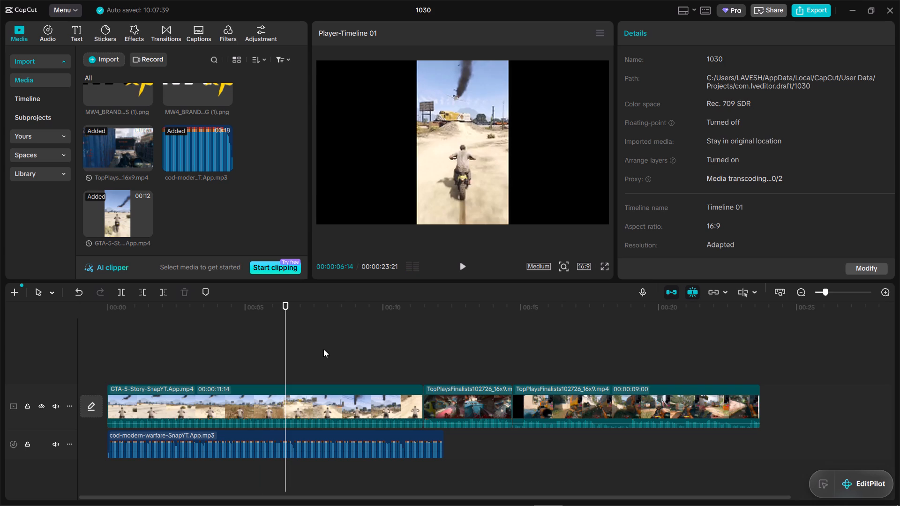
# Split the GTA 5 clip at 00:00:05:19 and delete the part before the cut.
pyautogui.moveTo(285, 370); pyautogui.dragTo(255, 365)
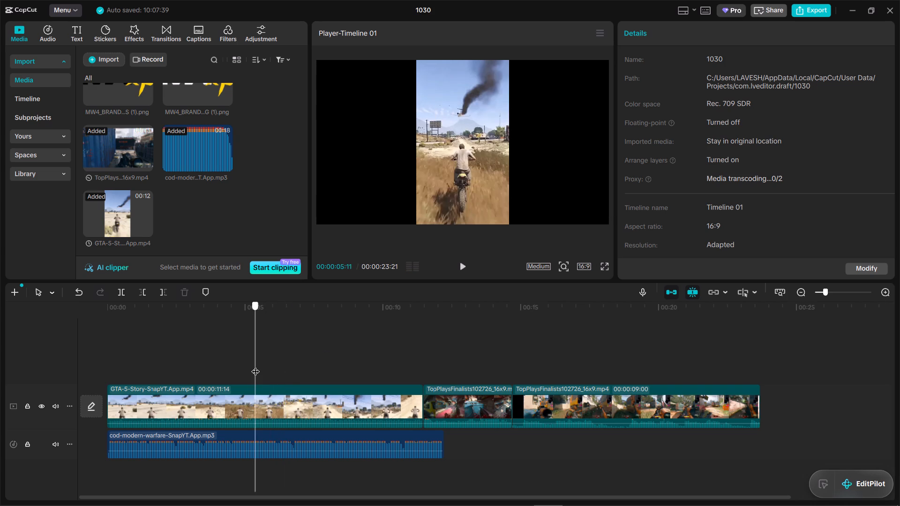
pyautogui.moveTo(255, 365); pyautogui.dragTo(262, 366)
pyautogui.click(264, 409)
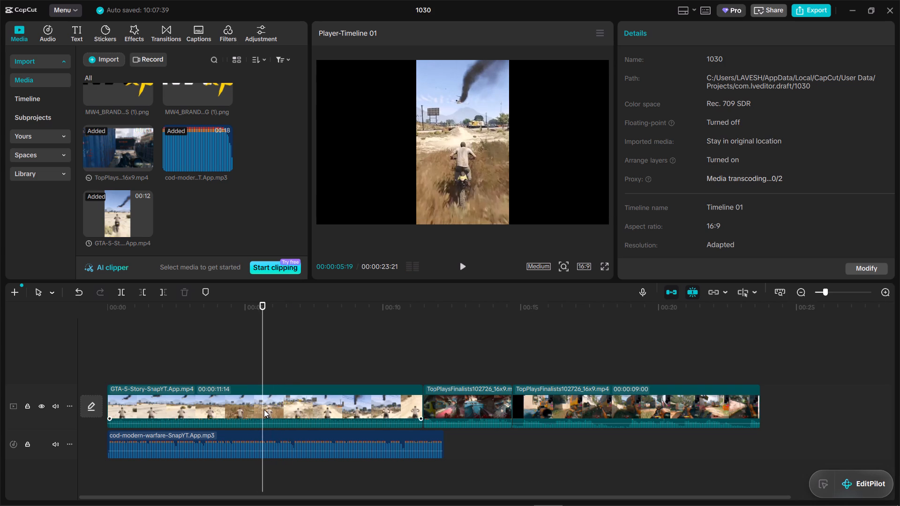
pyautogui.press('b')
pyautogui.click(203, 406)
pyautogui.press('d')
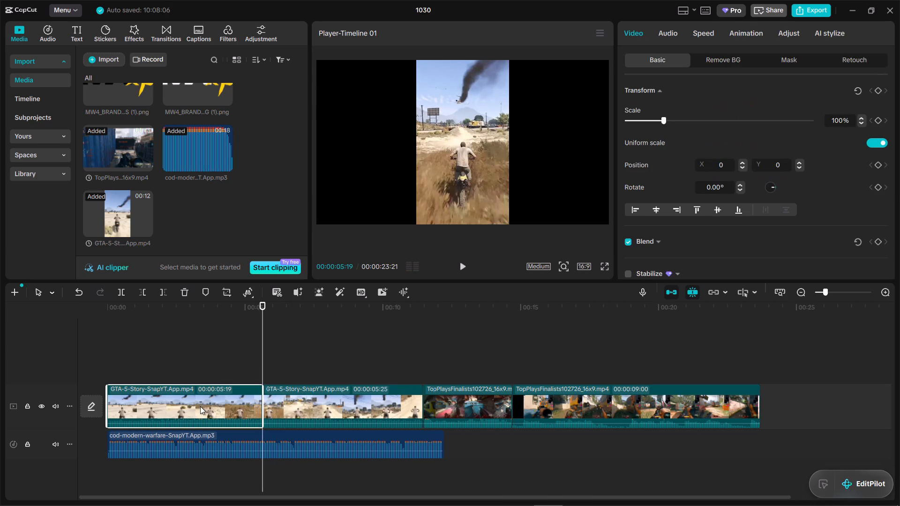
# Preview the remaining GTA 5 clip and trim one second off its start, to a length of 00:00:04:25.
pyautogui.click(121, 364)
pyautogui.moveTo(120, 363); pyautogui.dragTo(39, 359)
pyautogui.press('space')
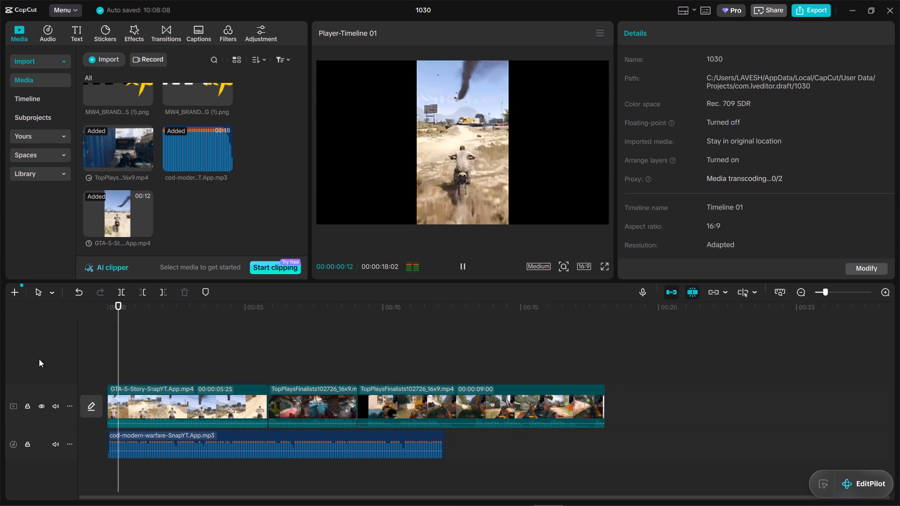
pyautogui.press('space')
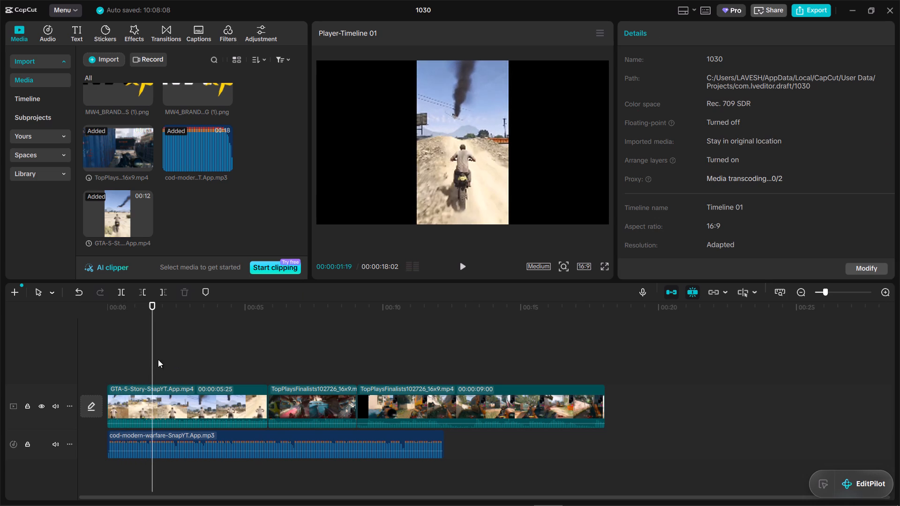
pyautogui.moveTo(152, 359); pyautogui.dragTo(135, 357)
pyautogui.click(130, 399)
pyautogui.moveTo(109, 397); pyautogui.dragTo(123, 398)
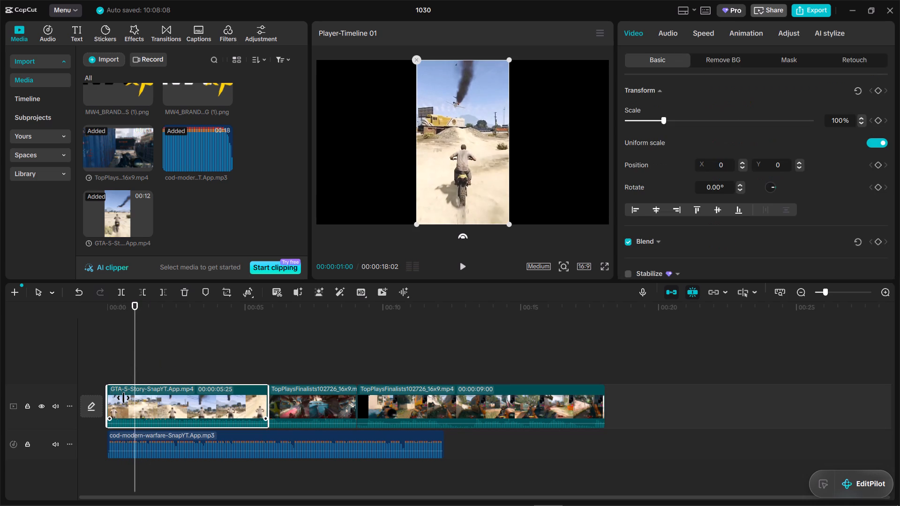
pyautogui.moveTo(123, 398); pyautogui.dragTo(135, 399)
# Replay the GTA 5 clip and trim its start slightly more, to a length of 00:00:04:21.
pyautogui.click(127, 360)
pyautogui.moveTo(127, 360); pyautogui.dragTo(21, 347)
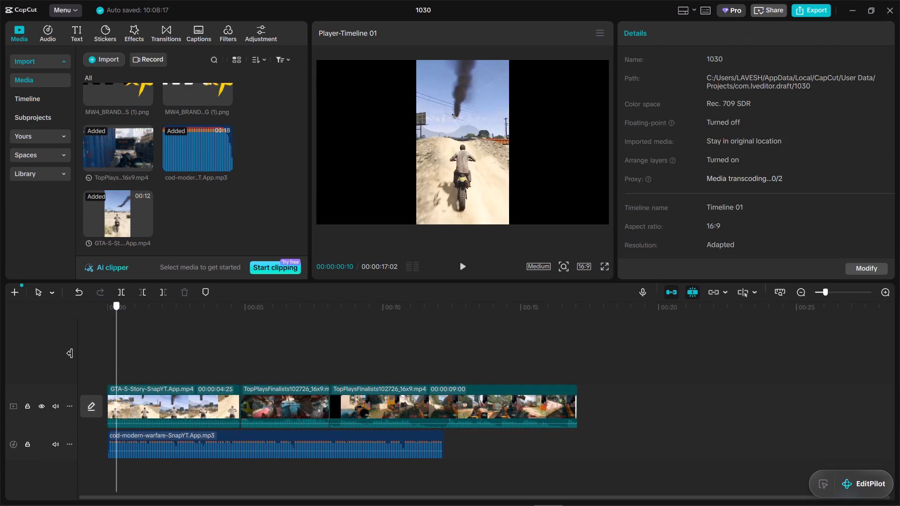
pyautogui.press('space')
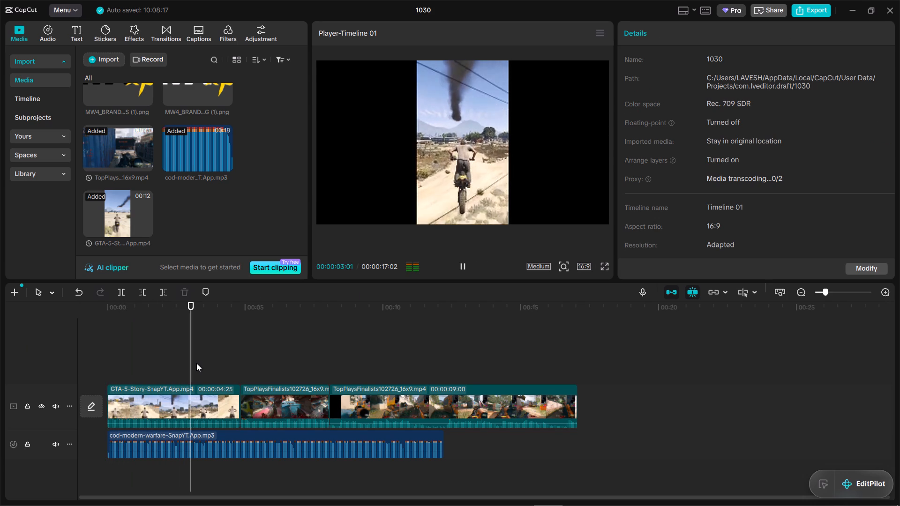
pyautogui.press('space')
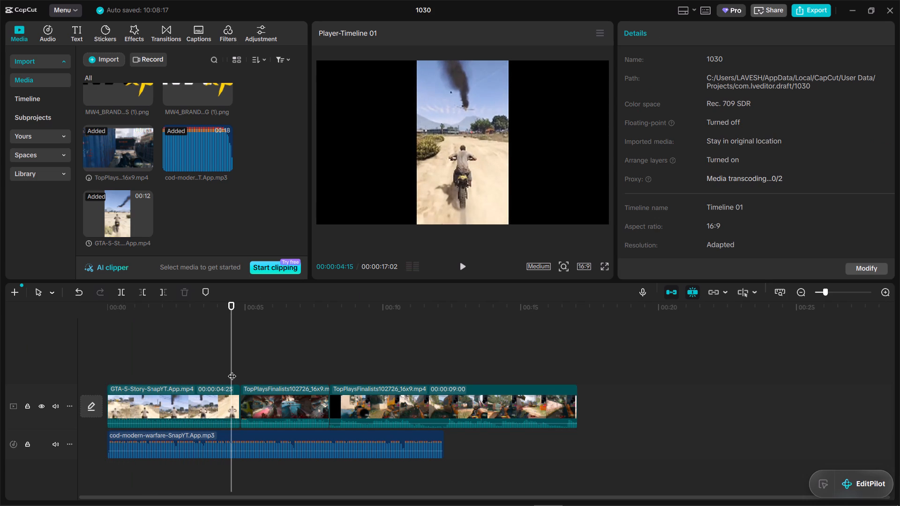
pyautogui.moveTo(228, 368); pyautogui.dragTo(66, 358)
pyautogui.click(114, 396)
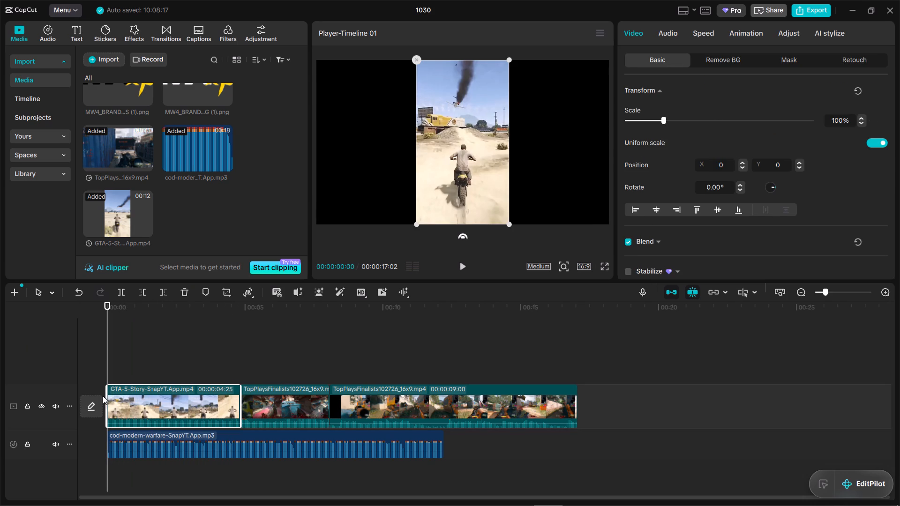
pyautogui.moveTo(109, 398); pyautogui.dragTo(113, 399)
# Trim the start of the GTA 5 clip a few more frames, to a length of 00:00:04:17.
pyautogui.click(125, 351)
pyautogui.moveTo(125, 351); pyautogui.dragTo(11, 350)
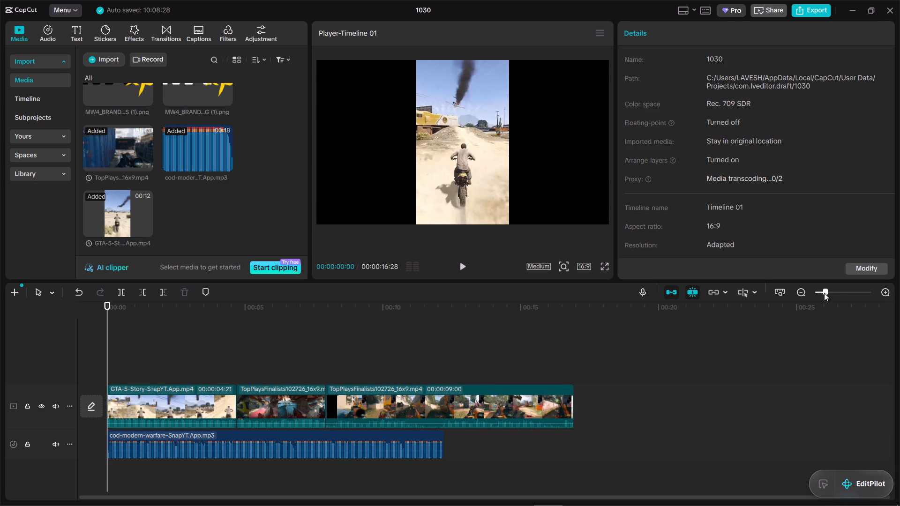
pyautogui.moveTo(824, 293); pyautogui.dragTo(833, 295)
pyautogui.click(108, 396)
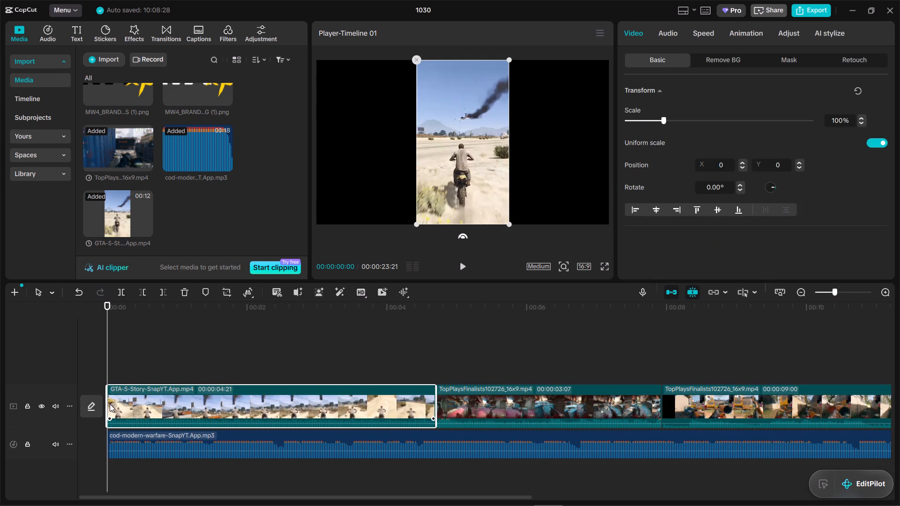
pyautogui.moveTo(105, 400); pyautogui.dragTo(118, 400)
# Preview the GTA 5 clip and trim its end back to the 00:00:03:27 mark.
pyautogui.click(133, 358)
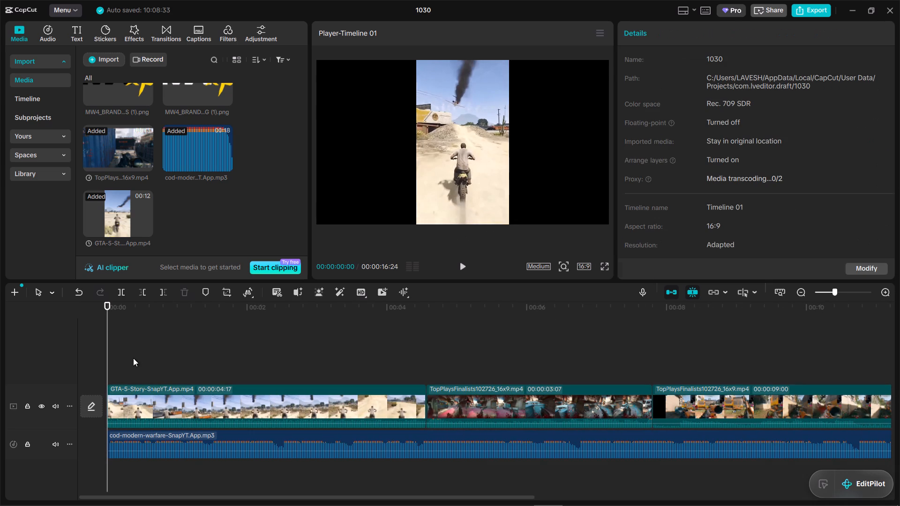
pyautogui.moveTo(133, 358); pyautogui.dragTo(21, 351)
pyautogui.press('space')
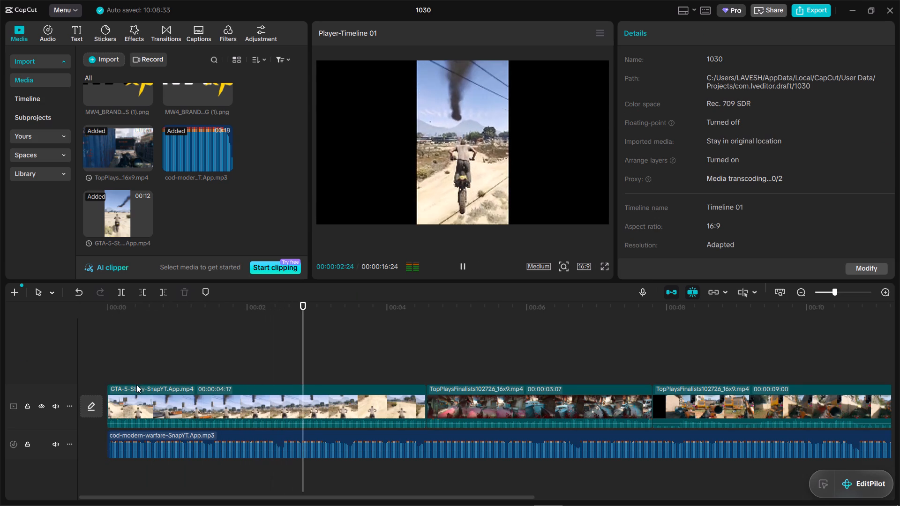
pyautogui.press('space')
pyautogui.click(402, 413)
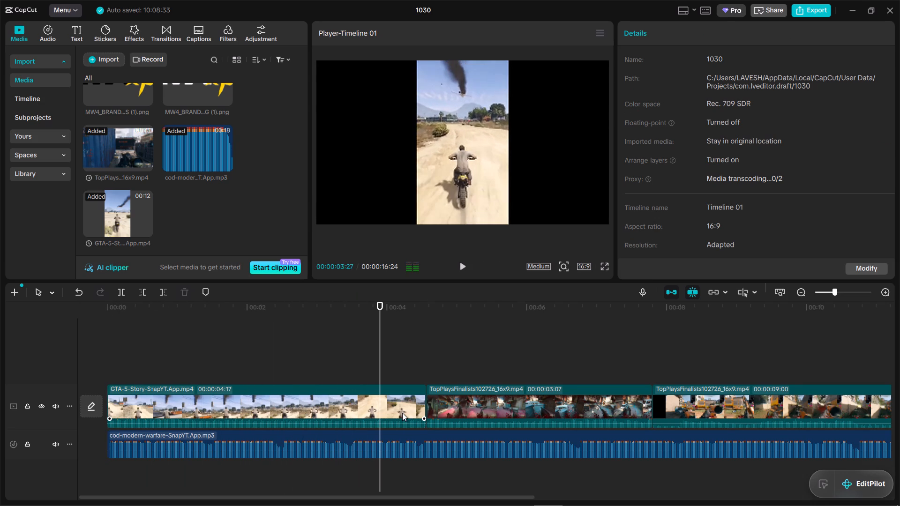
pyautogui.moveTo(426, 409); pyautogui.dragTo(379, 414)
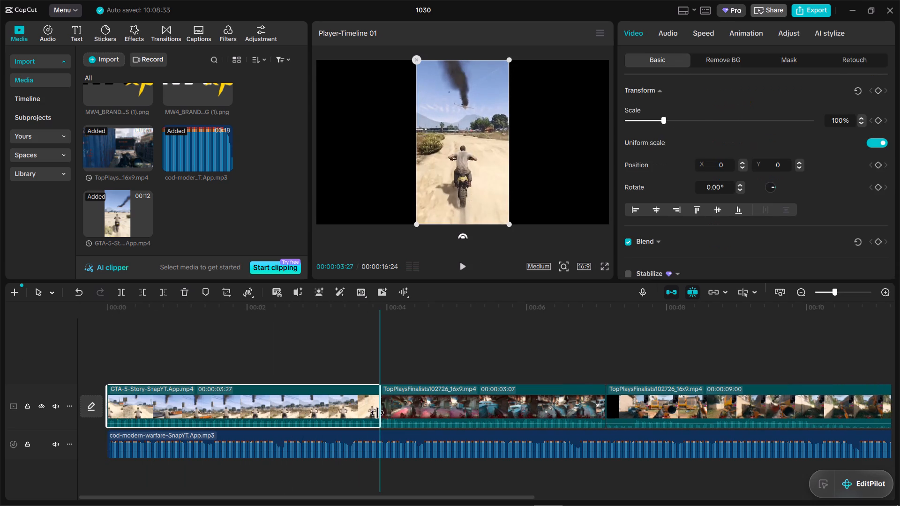
# Check the cut into the TopPlaysFinalists clip and adjust the GTA 5 clip's end so it lasts 00:00:04:07.
pyautogui.click(334, 346)
pyautogui.press('space')
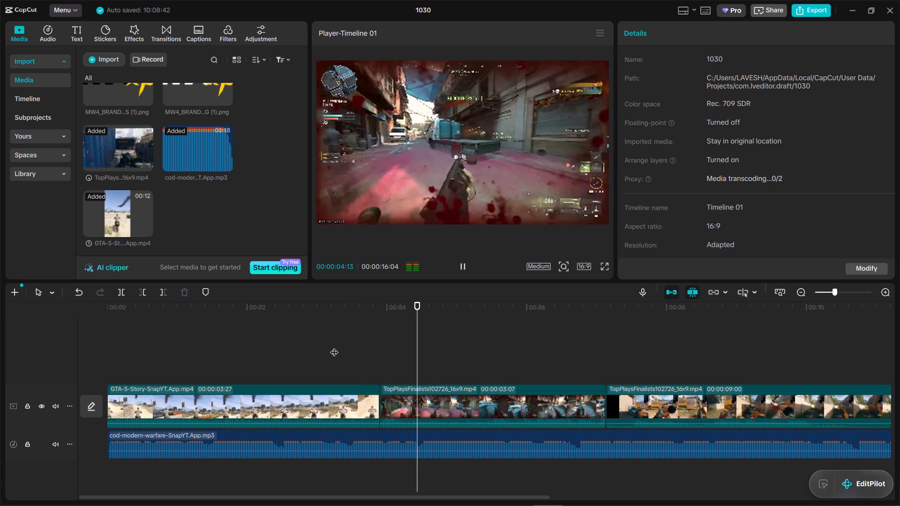
pyautogui.press('space')
pyautogui.click(365, 402)
pyautogui.moveTo(379, 409); pyautogui.dragTo(403, 413)
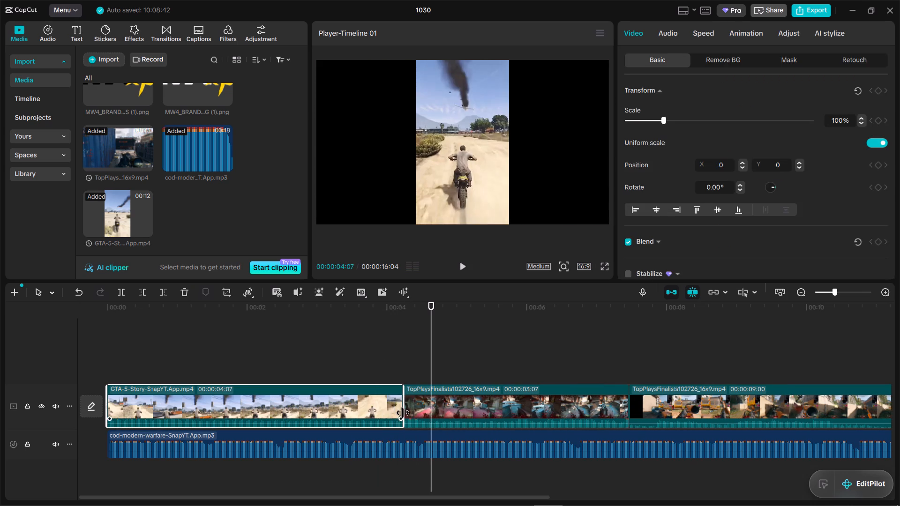
# Preview the montage and trim the end of the last TopPlaysFinalists clip to the 00:00:12:07 mark, for a length of 00:00:04:23.
pyautogui.click(360, 332)
pyautogui.press('space')
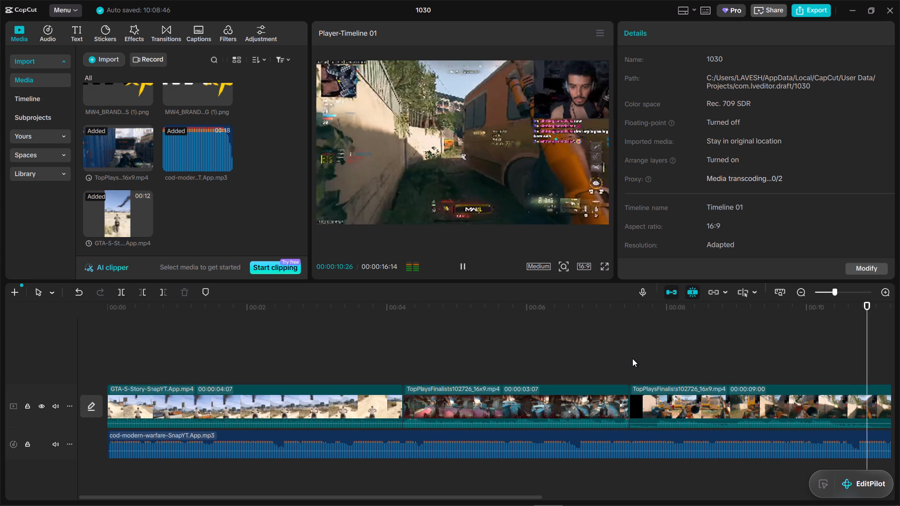
pyautogui.press('space')
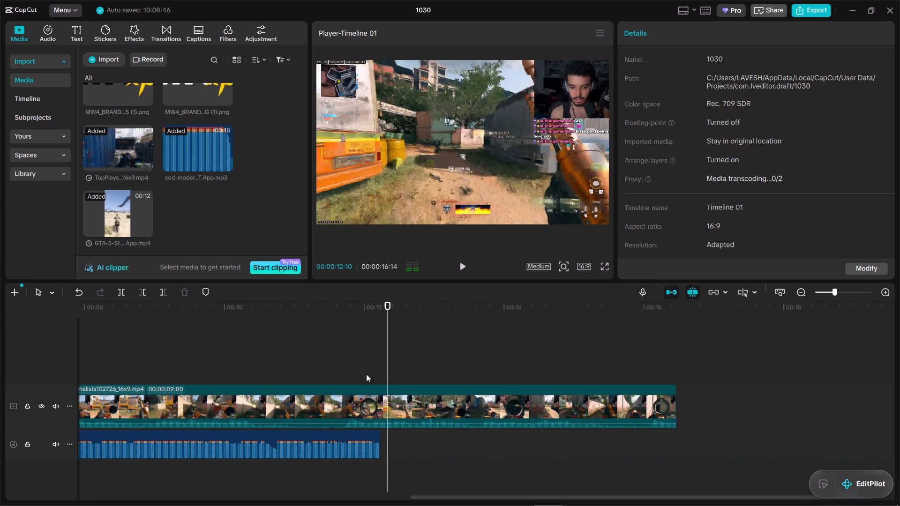
pyautogui.click(366, 372)
pyautogui.moveTo(366, 372); pyautogui.dragTo(329, 366)
pyautogui.press('space')
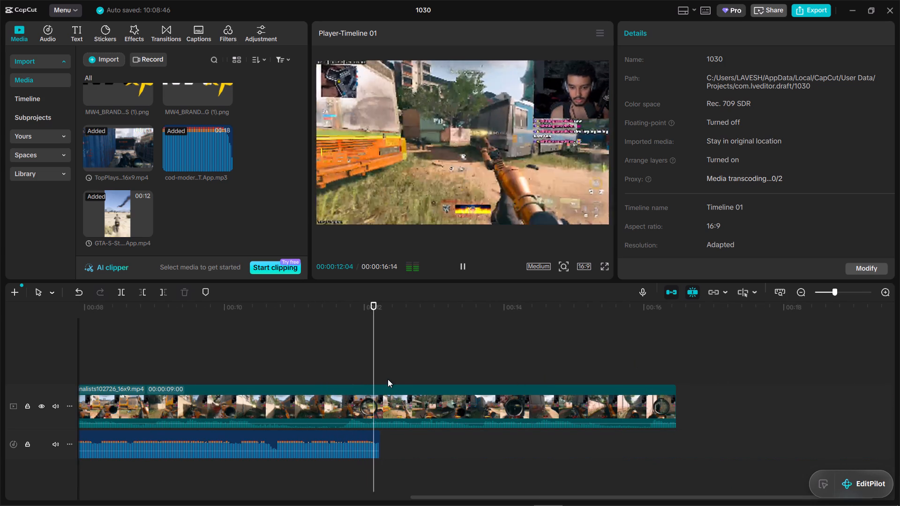
pyautogui.press('space')
pyautogui.moveTo(384, 368); pyautogui.dragTo(379, 367)
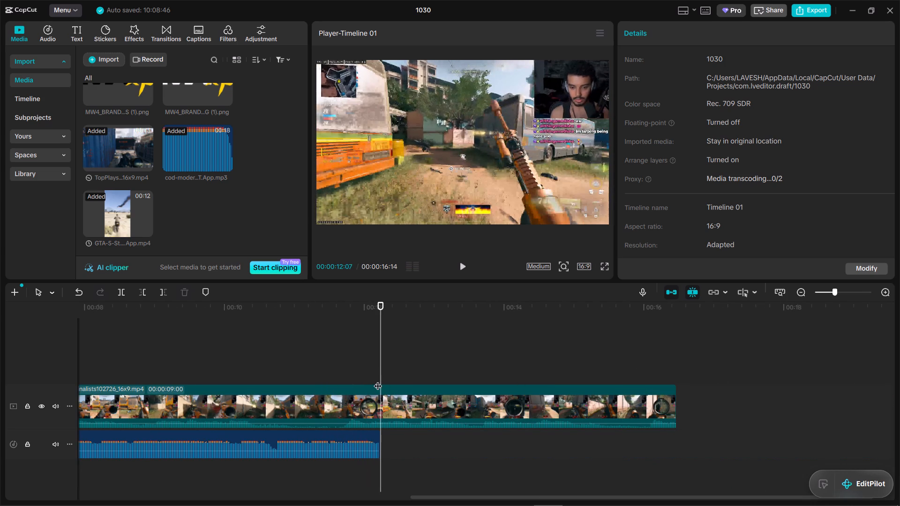
pyautogui.click(384, 404)
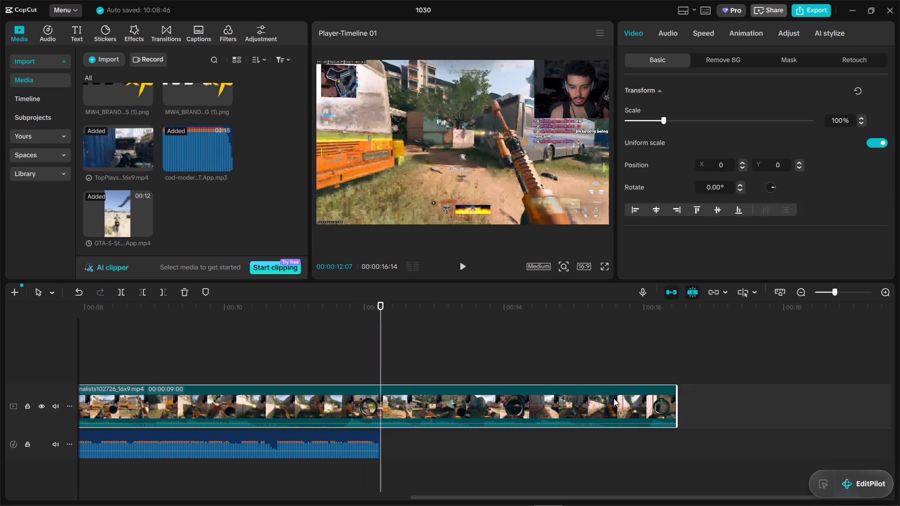
pyautogui.moveTo(677, 413); pyautogui.dragTo(378, 395)
pyautogui.doubleClick(339, 357)
pyautogui.press('space')
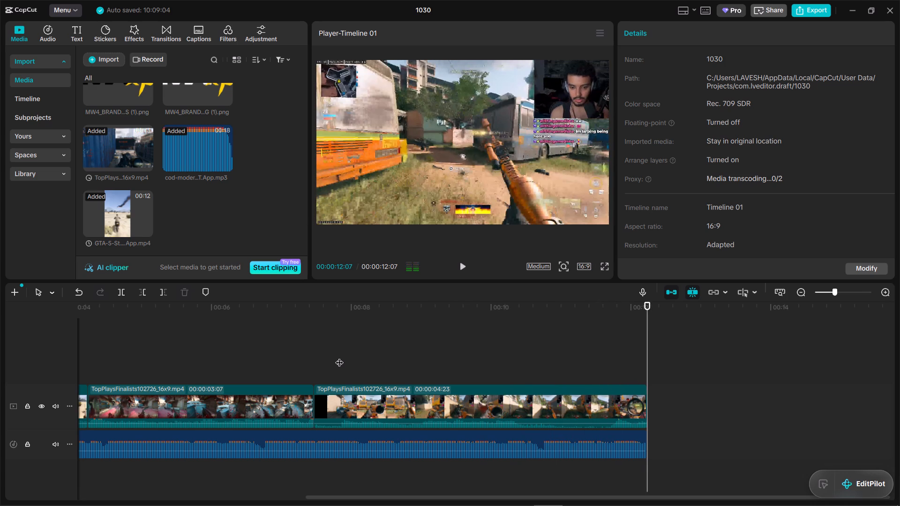
# Extend the ends of the music and the last TopPlaysFinalists clip to 00:00:12:14, making the clip 00:00:05:00 long.
pyautogui.click(637, 434)
pyautogui.moveTo(647, 437); pyautogui.dragTo(662, 439)
pyautogui.click(640, 398)
pyautogui.moveTo(646, 403); pyautogui.dragTo(656, 406)
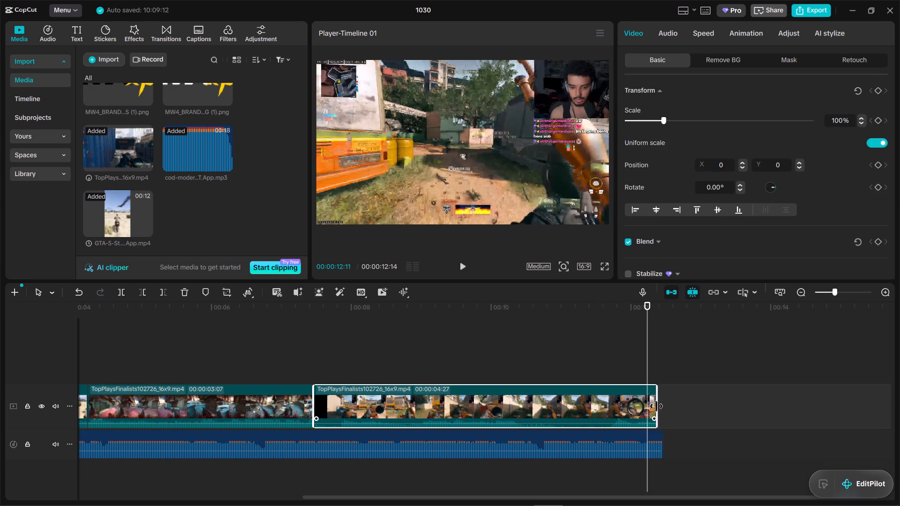
pyautogui.moveTo(656, 406); pyautogui.dragTo(660, 407)
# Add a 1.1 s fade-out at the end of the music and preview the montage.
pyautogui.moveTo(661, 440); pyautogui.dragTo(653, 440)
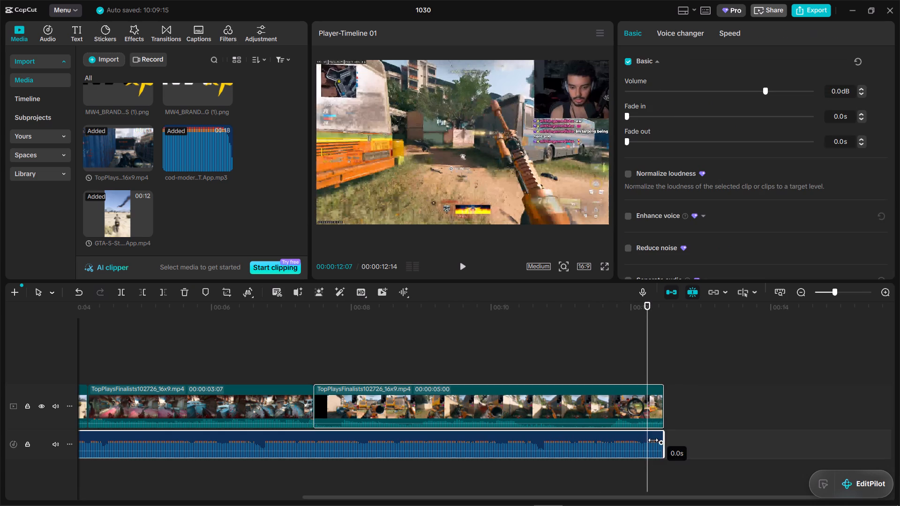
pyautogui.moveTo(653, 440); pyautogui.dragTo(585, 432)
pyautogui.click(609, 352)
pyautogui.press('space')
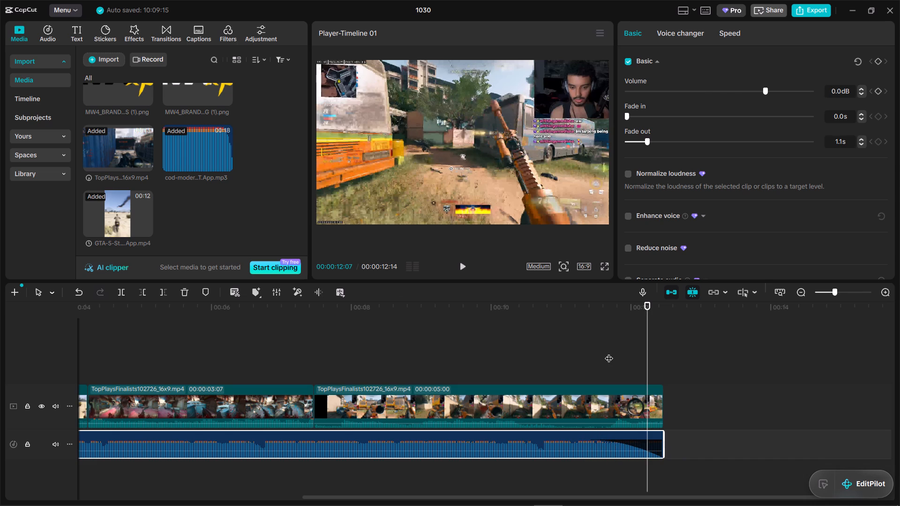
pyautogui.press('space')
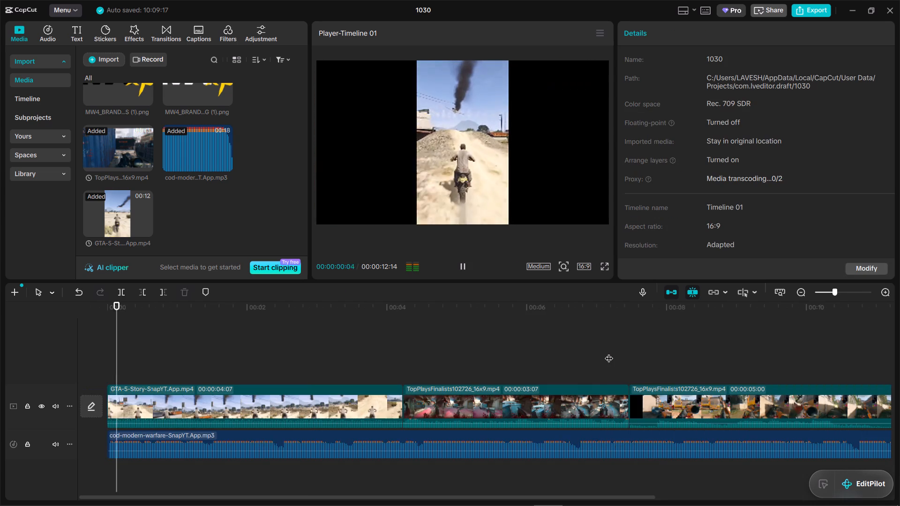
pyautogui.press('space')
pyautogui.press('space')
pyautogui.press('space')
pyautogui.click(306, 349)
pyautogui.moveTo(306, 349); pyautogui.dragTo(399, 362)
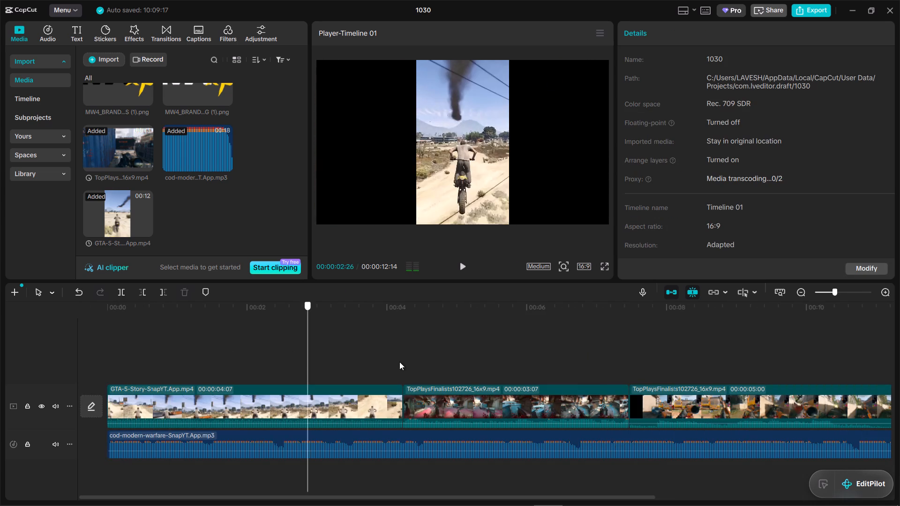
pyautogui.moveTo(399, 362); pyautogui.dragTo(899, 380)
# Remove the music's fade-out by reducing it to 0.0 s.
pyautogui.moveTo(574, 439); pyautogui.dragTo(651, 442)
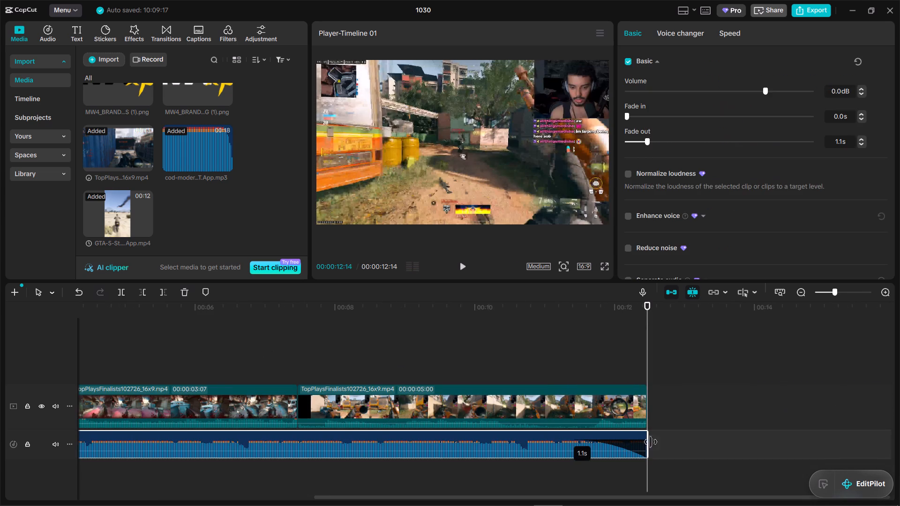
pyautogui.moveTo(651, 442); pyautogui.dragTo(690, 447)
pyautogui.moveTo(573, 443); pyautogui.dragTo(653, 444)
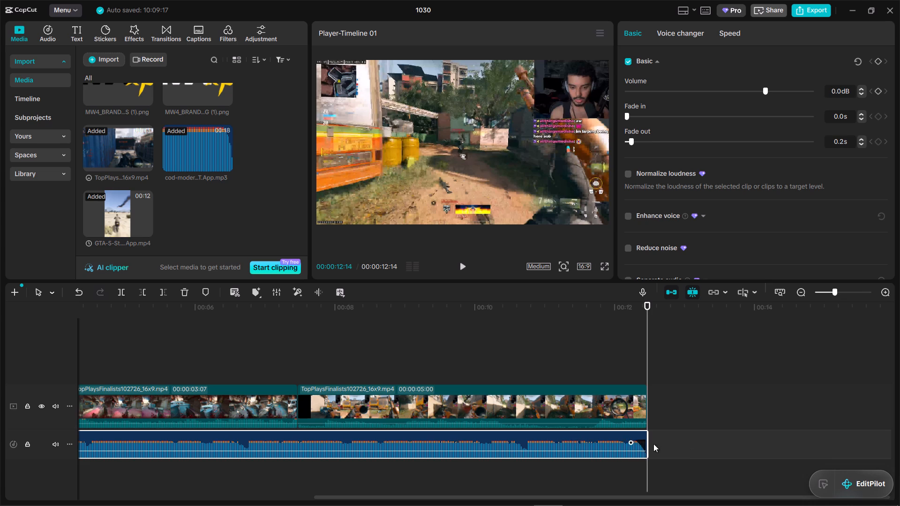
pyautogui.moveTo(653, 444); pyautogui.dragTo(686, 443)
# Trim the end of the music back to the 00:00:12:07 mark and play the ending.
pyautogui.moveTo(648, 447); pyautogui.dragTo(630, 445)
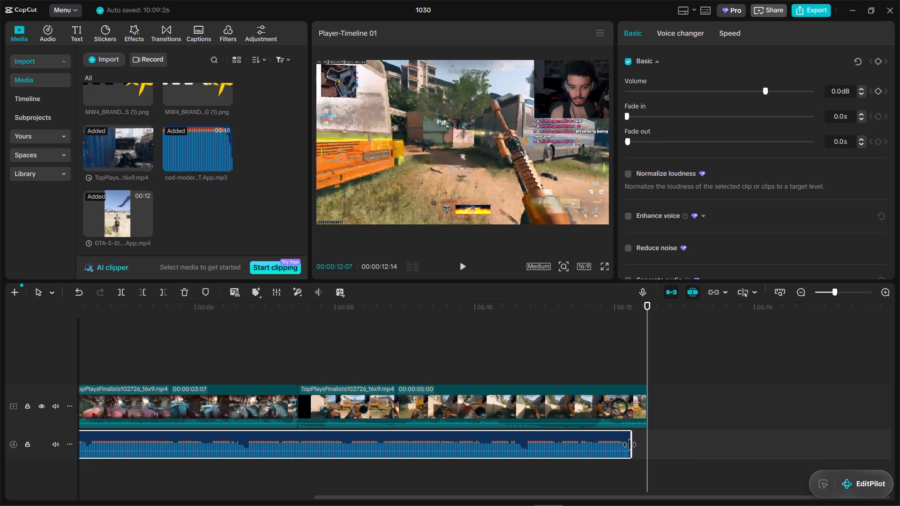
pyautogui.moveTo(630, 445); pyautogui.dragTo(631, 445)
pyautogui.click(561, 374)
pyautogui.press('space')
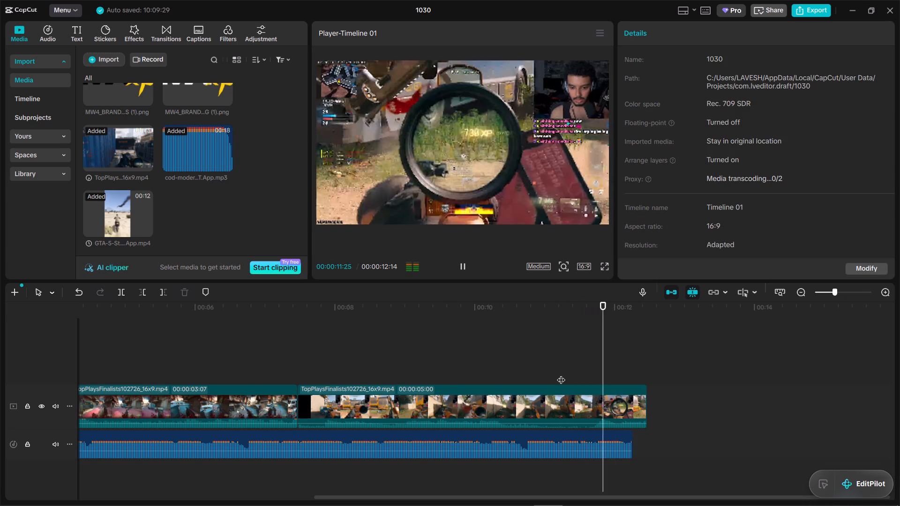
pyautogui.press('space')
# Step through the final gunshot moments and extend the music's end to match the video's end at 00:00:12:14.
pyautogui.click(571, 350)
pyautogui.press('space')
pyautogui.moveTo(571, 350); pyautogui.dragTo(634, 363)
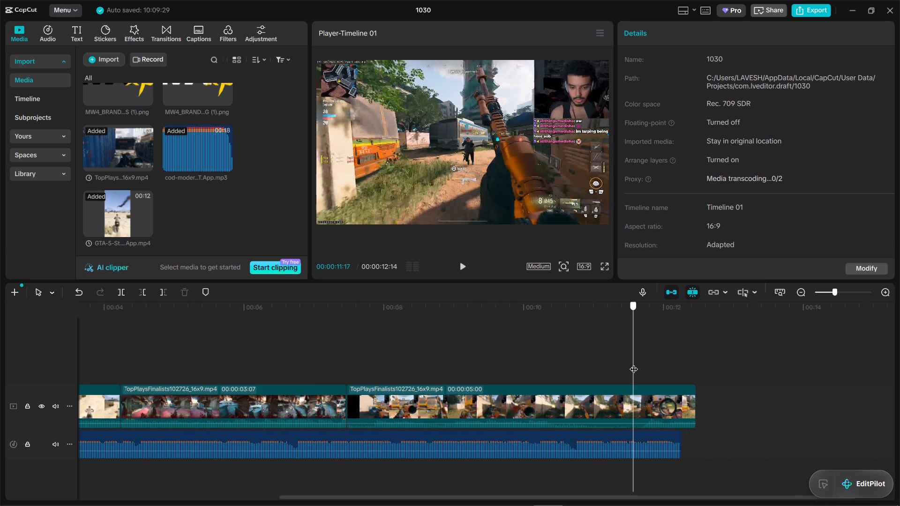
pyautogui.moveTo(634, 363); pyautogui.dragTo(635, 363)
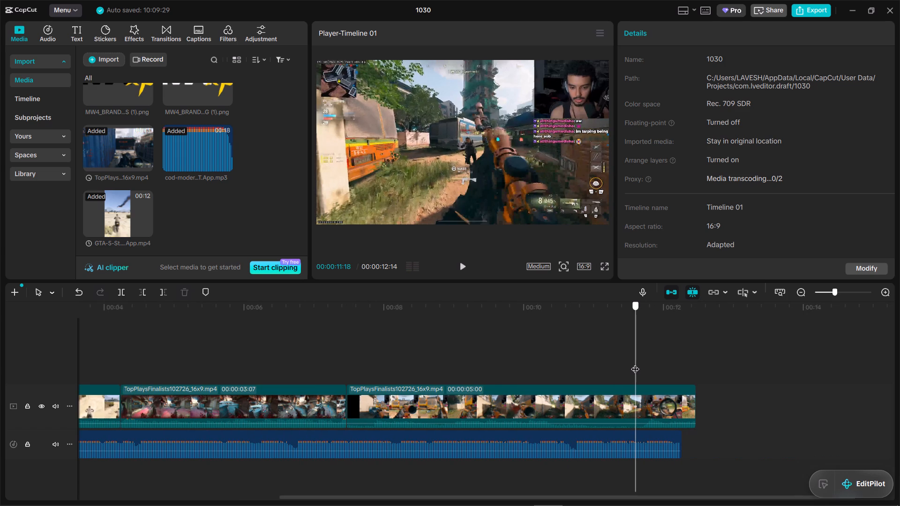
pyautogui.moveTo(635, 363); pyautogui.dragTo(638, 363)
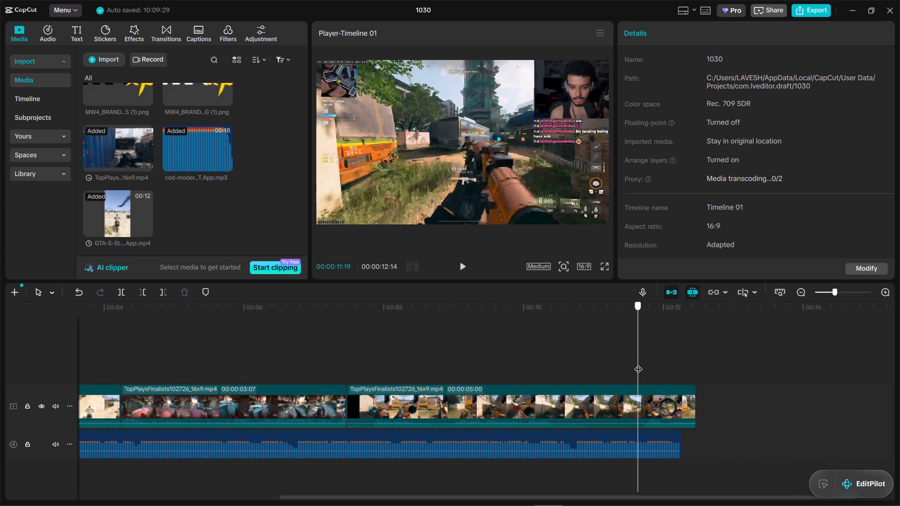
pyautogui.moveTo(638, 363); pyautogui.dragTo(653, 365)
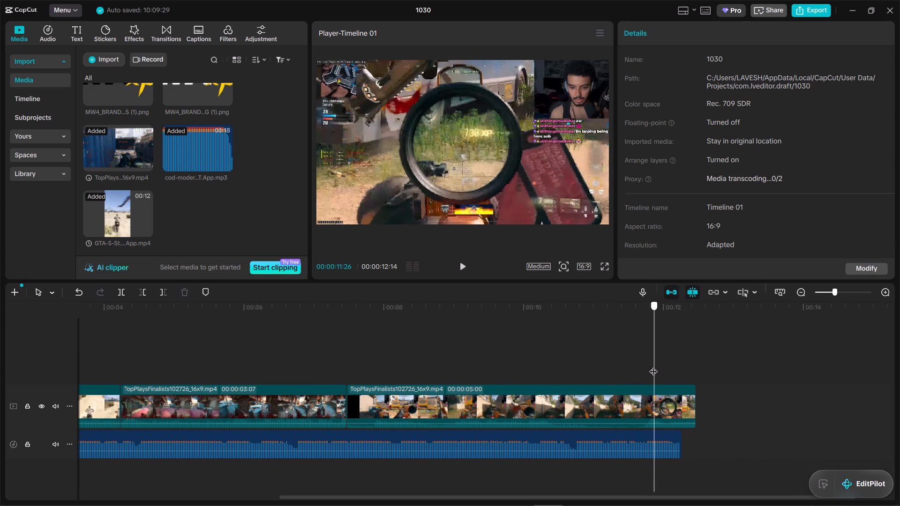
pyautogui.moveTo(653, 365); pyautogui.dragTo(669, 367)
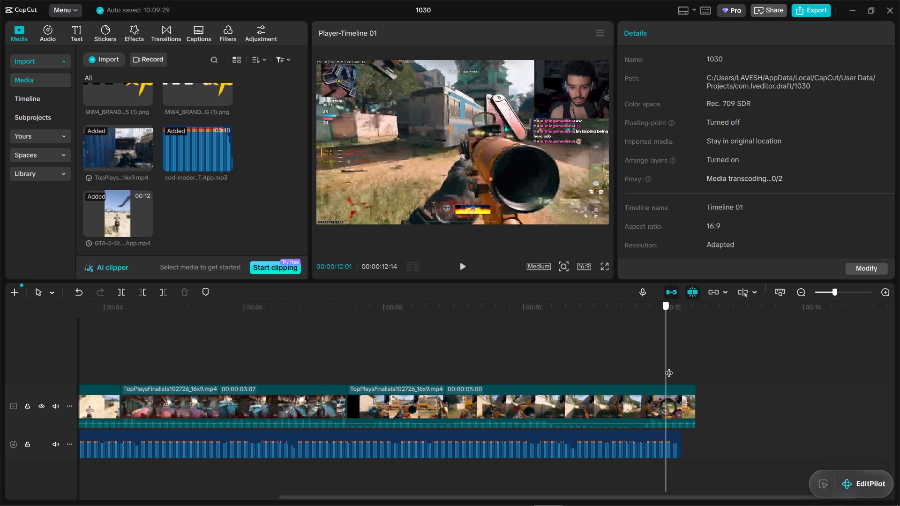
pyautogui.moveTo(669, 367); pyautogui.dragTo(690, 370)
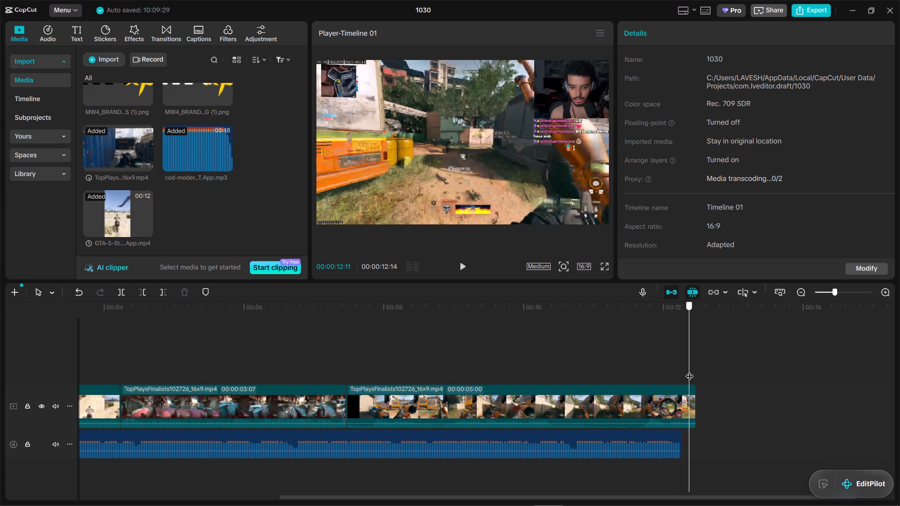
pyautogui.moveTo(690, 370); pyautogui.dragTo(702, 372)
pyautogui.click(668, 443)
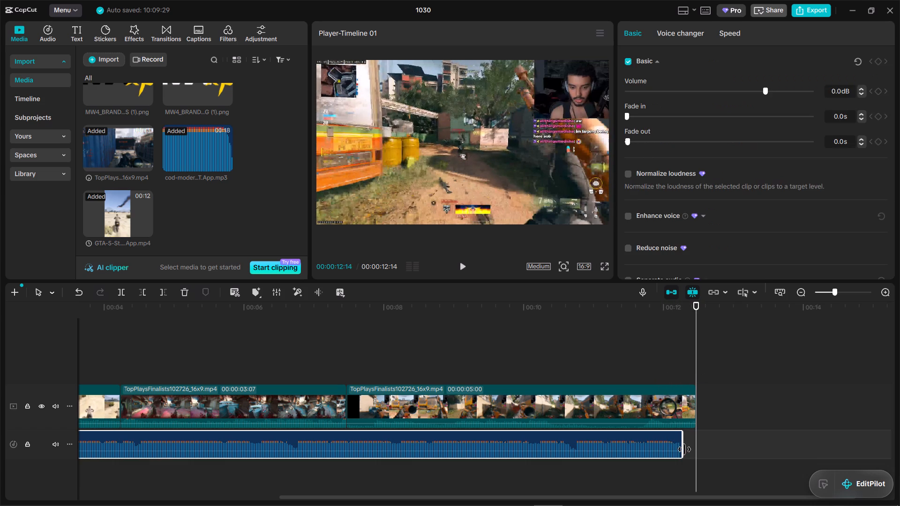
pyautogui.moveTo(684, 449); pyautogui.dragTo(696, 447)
# Play the montage from the start to check how the cuts and the ending fit the music.
pyautogui.click(668, 363)
pyautogui.moveTo(668, 363); pyautogui.dragTo(0, 369)
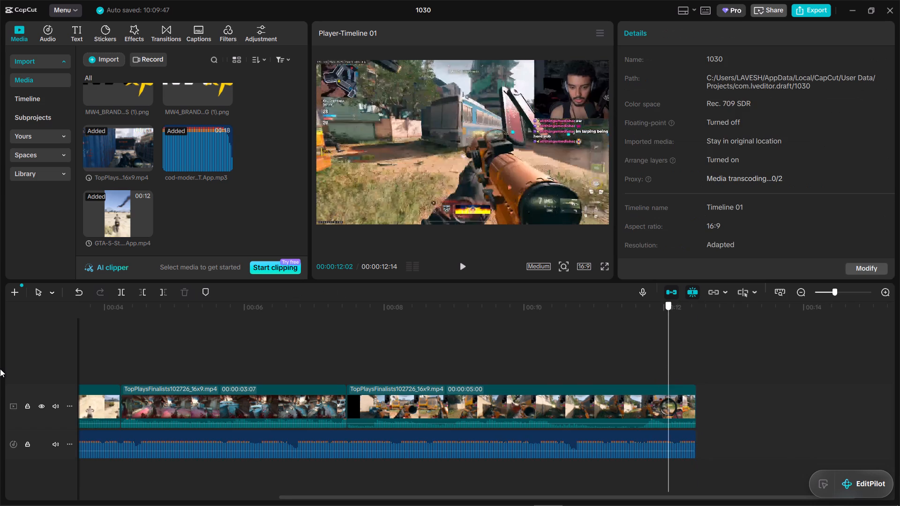
pyautogui.moveTo(0, 369); pyautogui.dragTo(0, 370)
pyautogui.press('space')
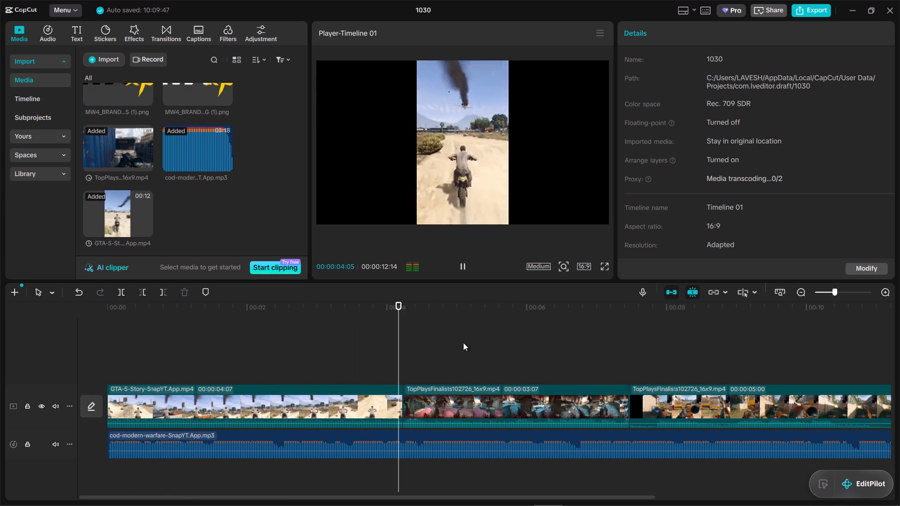
pyautogui.press('space')
pyautogui.click(378, 350)
pyautogui.press('space')
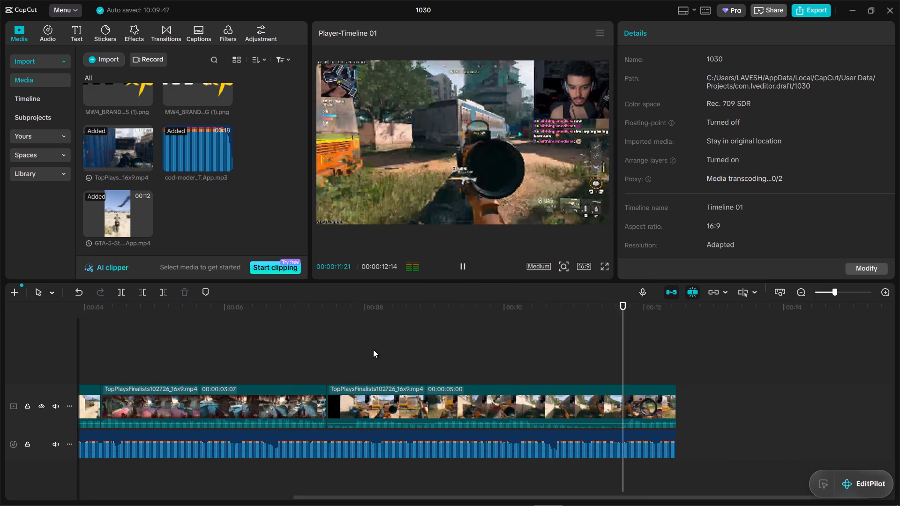
pyautogui.press('space')
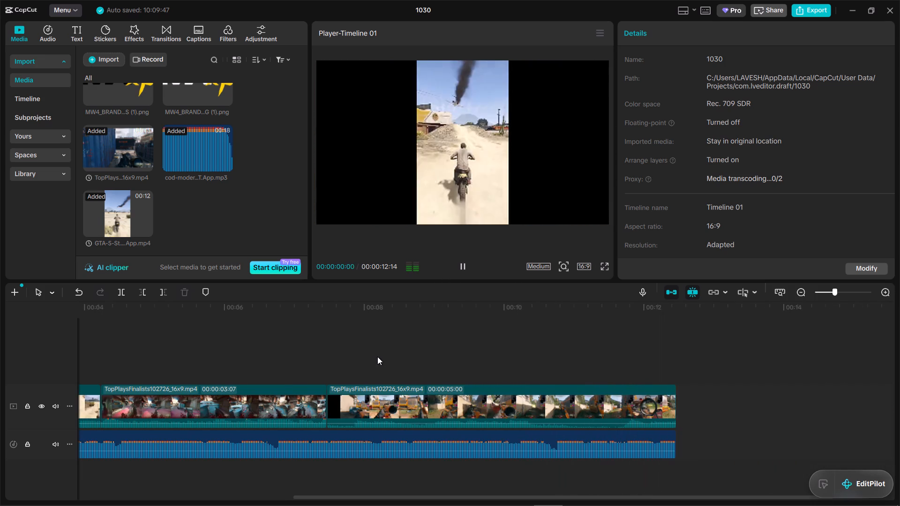
pyautogui.press('space')
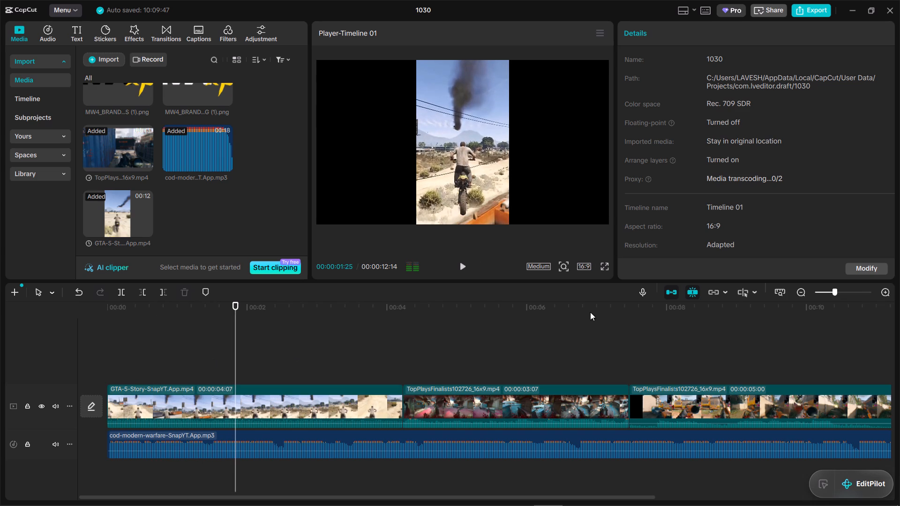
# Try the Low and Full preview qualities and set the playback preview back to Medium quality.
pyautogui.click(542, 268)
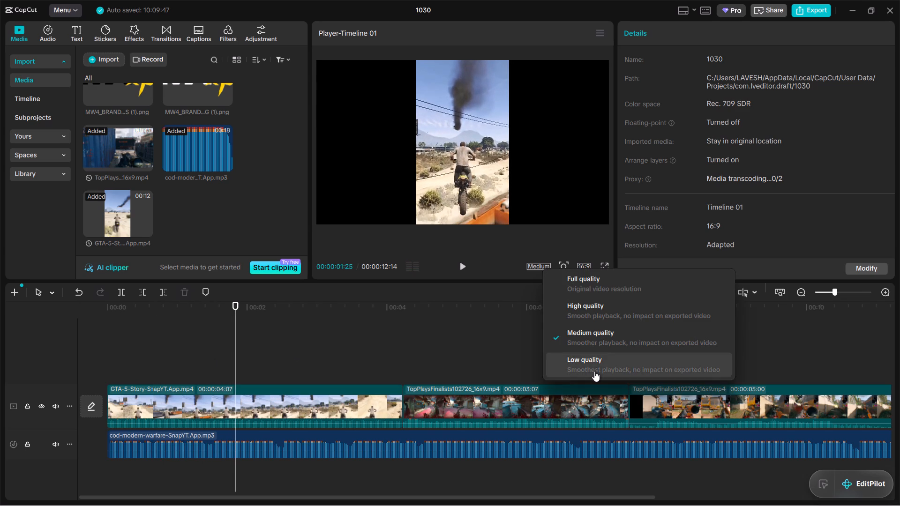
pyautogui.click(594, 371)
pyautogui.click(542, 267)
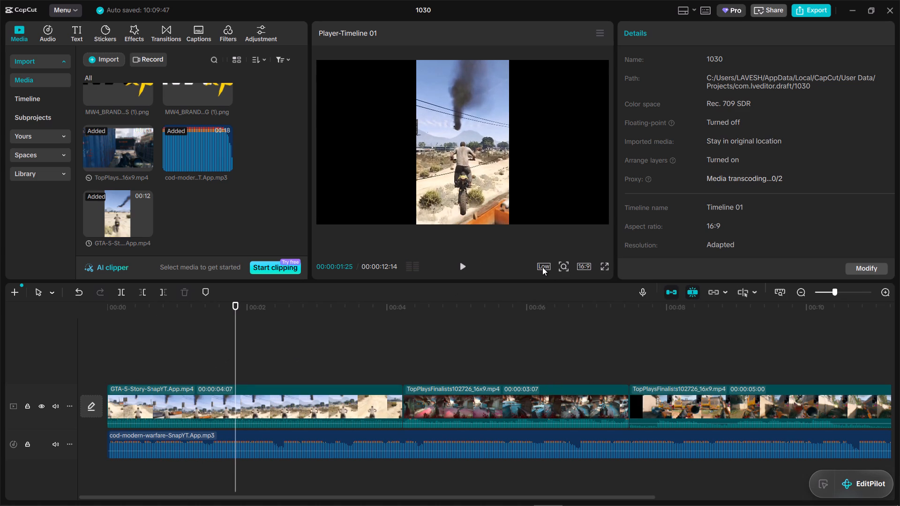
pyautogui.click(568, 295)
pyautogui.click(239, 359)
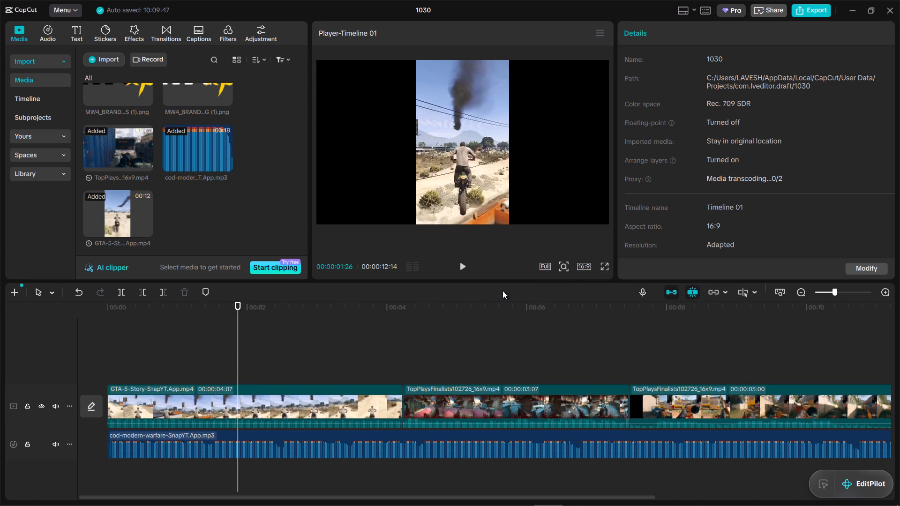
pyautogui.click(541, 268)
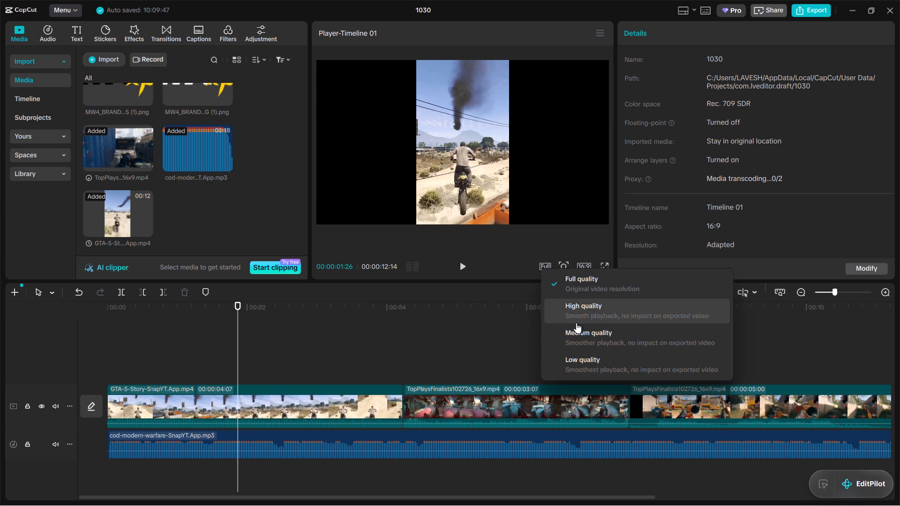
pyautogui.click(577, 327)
# Set the project's aspect ratio to 9:16.
pyautogui.click(589, 264)
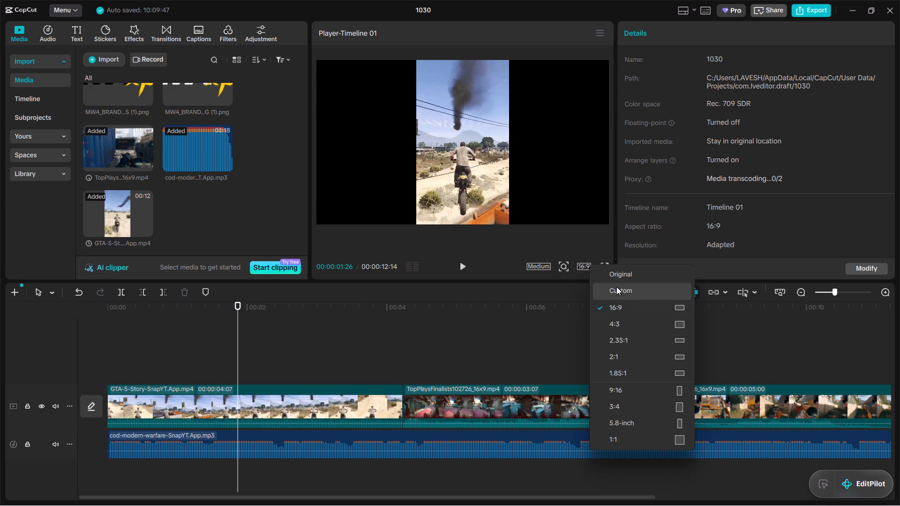
pyautogui.click(641, 388)
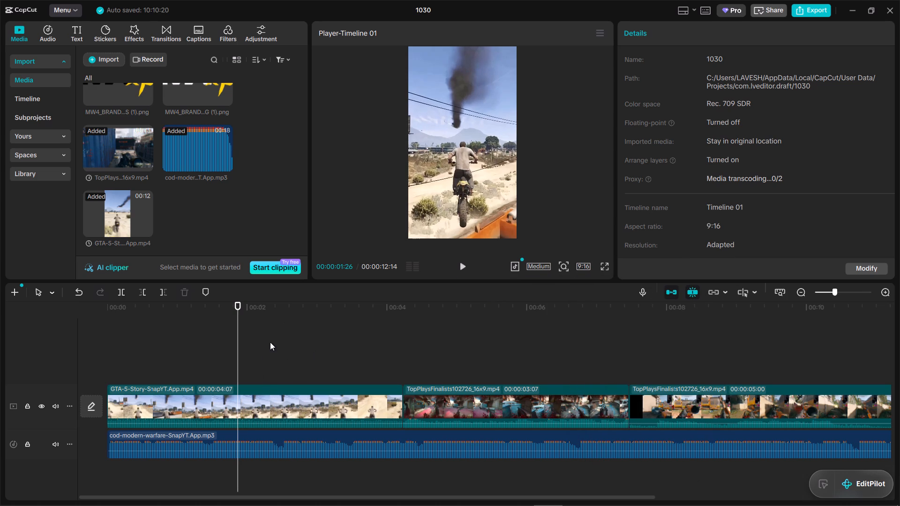
# Play through the vertical montage from the start to review how the GTA 5 and TopPlaysFinalists clips sit in the frame.
pyautogui.click(271, 342)
pyautogui.moveTo(271, 342); pyautogui.dragTo(0, 346)
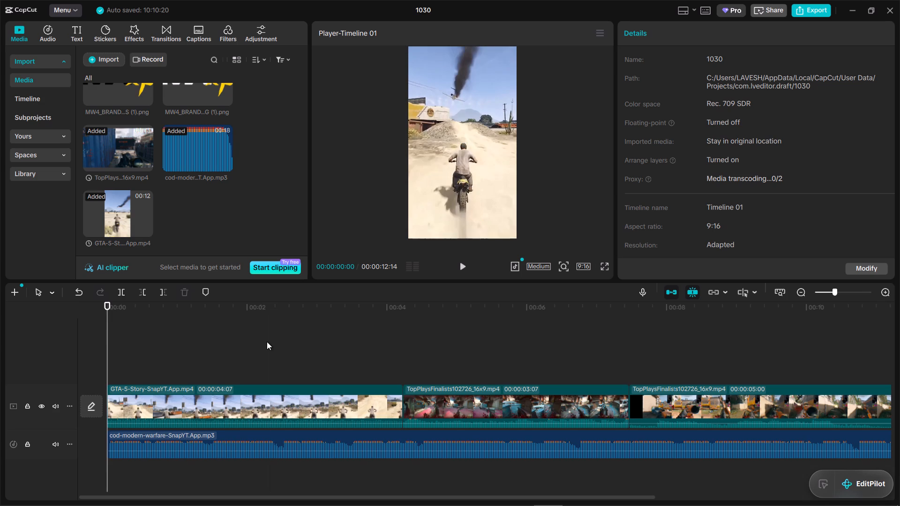
pyautogui.press('space')
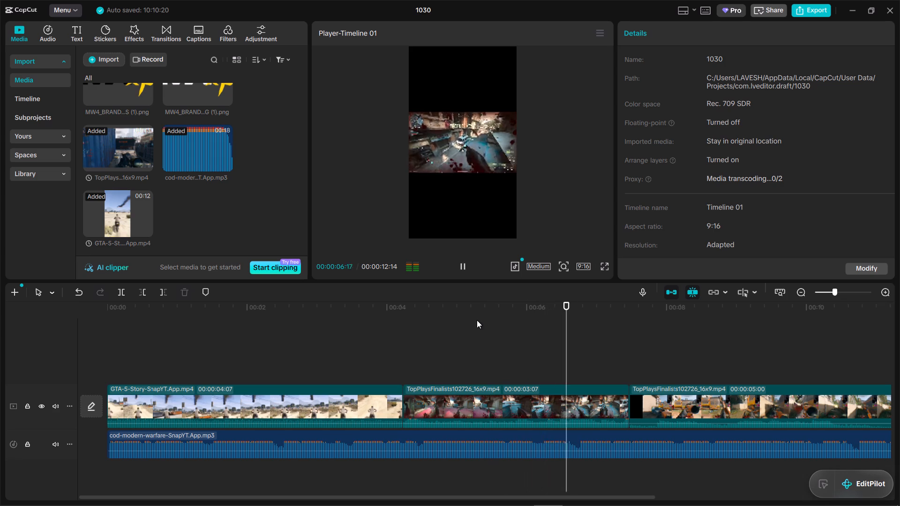
pyautogui.press('space')
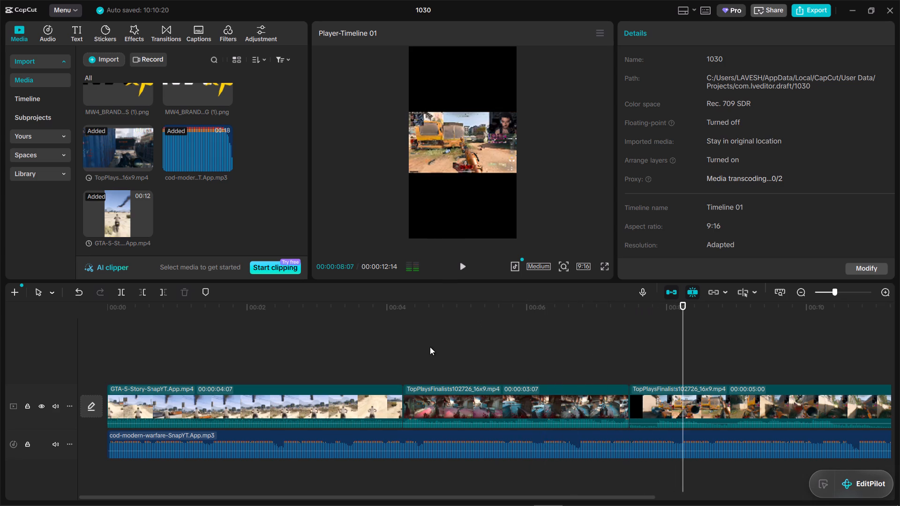
pyautogui.click(410, 349)
pyautogui.press('space')
pyautogui.press('space')
pyautogui.press('space')
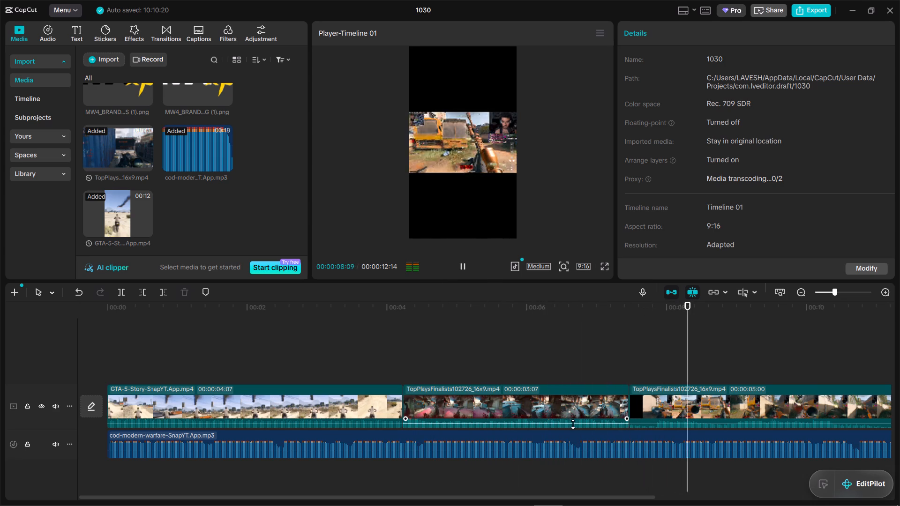
pyautogui.press('space')
pyautogui.click(675, 329)
pyautogui.moveTo(675, 329); pyautogui.dragTo(0, 335)
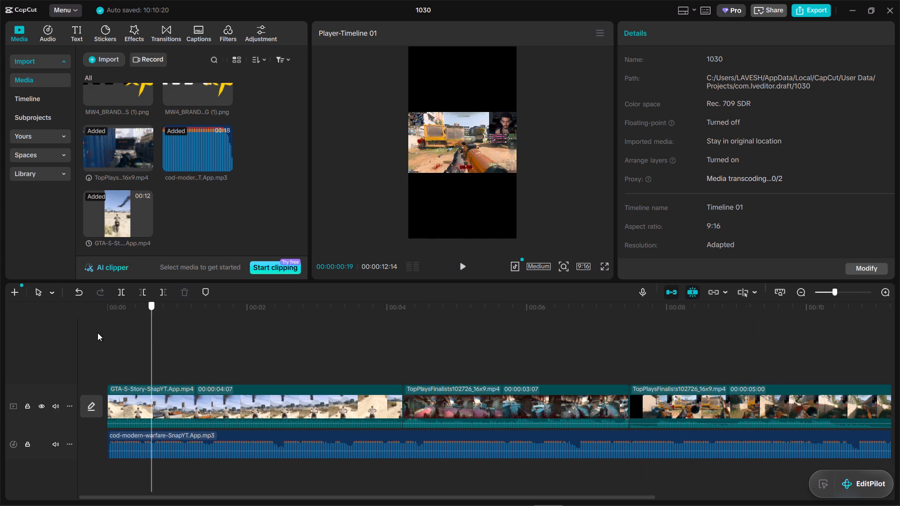
pyautogui.press('space')
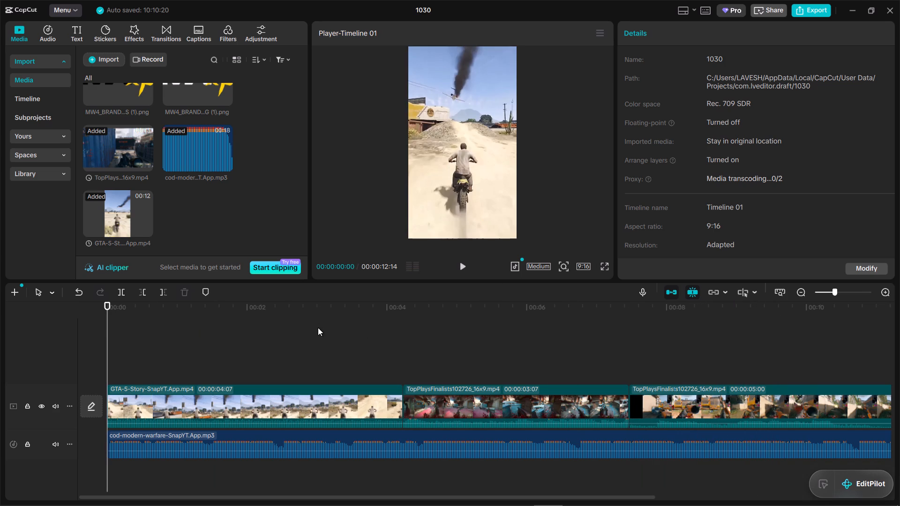
pyautogui.press('space')
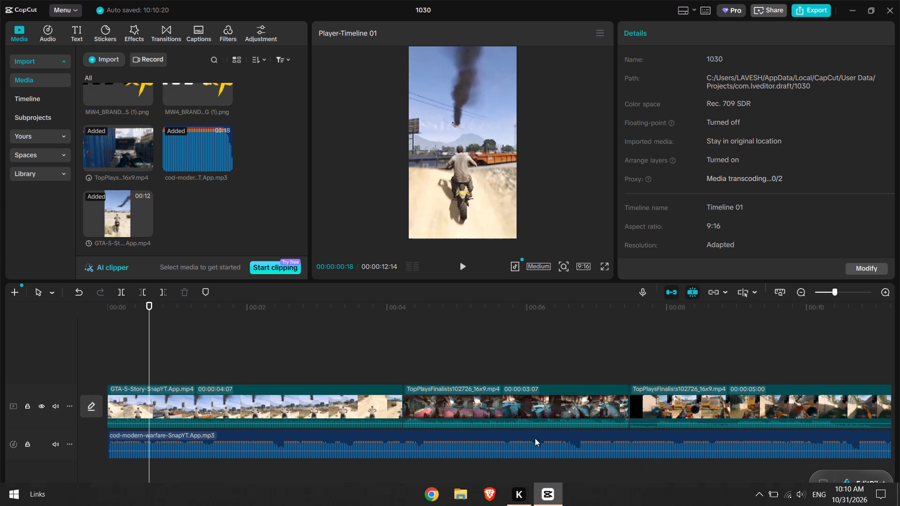
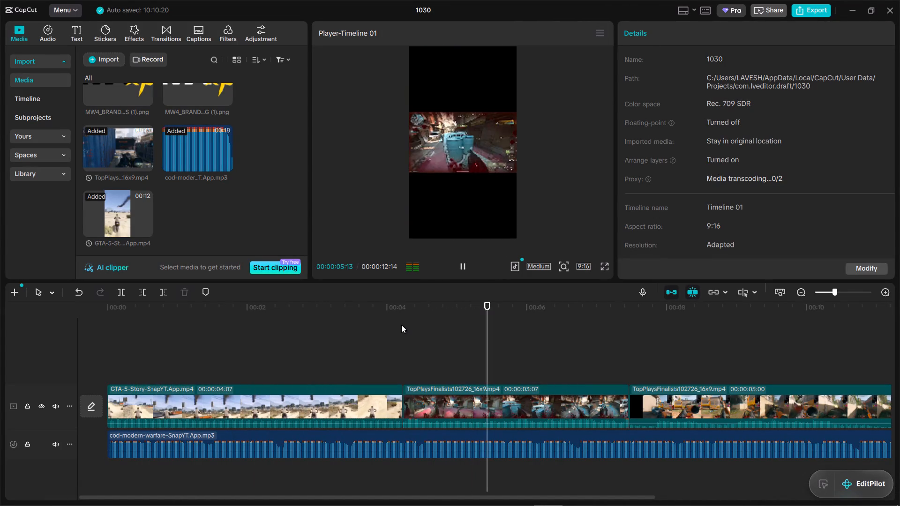
# Check in the full-screen preview how the first TopPlaysFinalists clip fills the vertical frame.
pyautogui.press('space')
pyautogui.click(608, 266)
pyautogui.press('space')
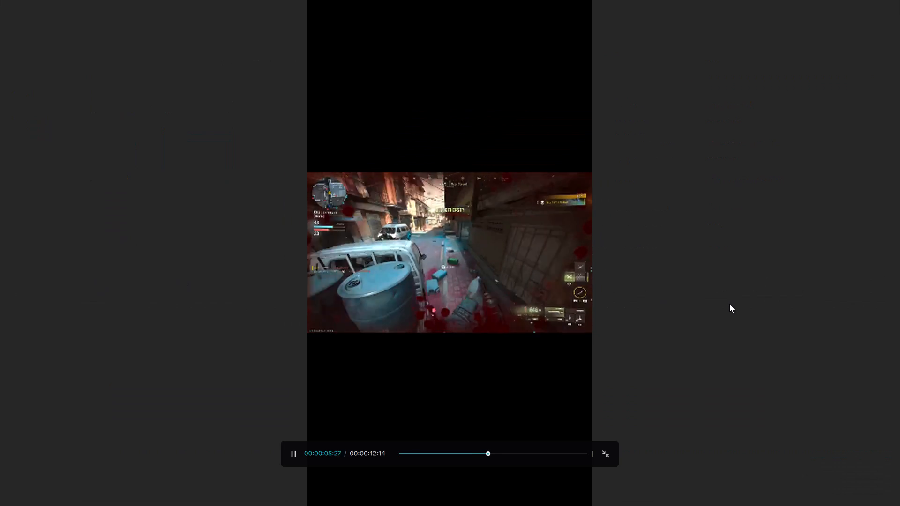
pyautogui.press('space')
pyautogui.press('Escape')
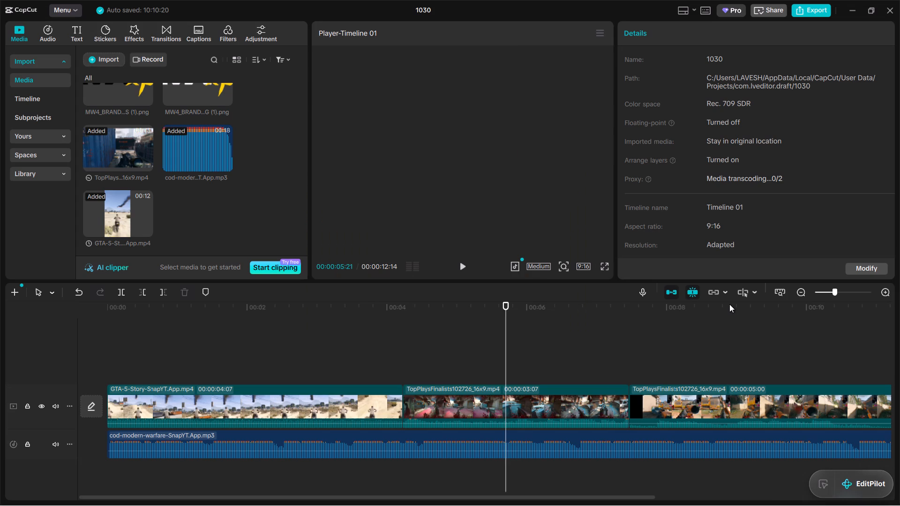
pyautogui.press('space')
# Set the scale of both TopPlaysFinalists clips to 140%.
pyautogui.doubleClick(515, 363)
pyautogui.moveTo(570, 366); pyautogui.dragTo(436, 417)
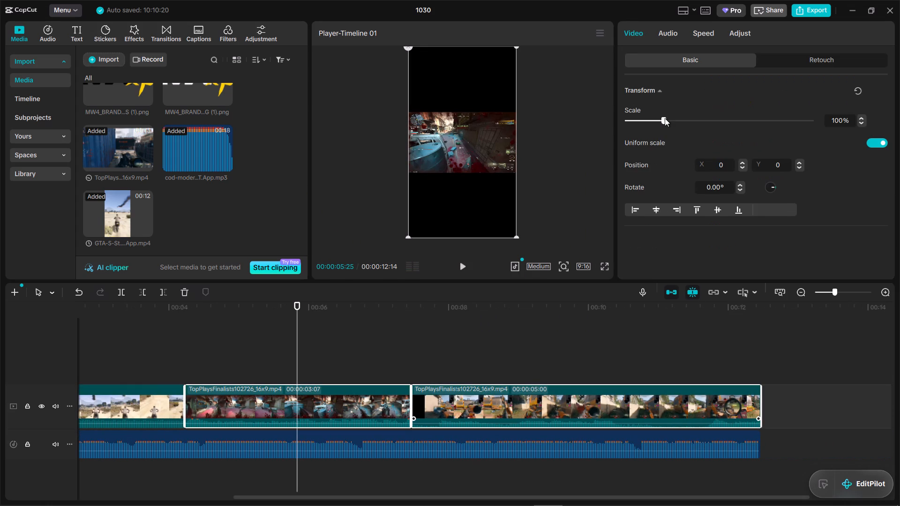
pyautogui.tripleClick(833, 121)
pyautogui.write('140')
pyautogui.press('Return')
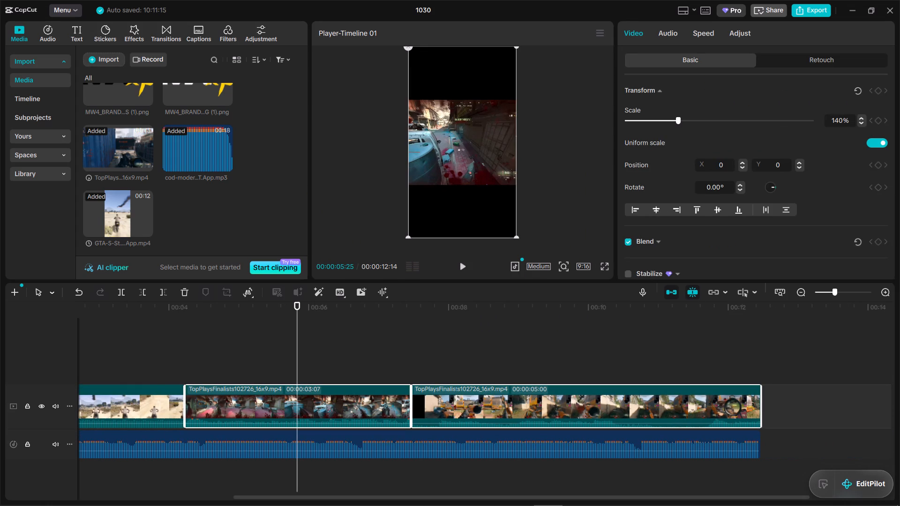
# Scrub and play through both TopPlaysFinalists clips, also in full screen, to judge their enlarged framing.
pyautogui.click(289, 387)
pyautogui.click(278, 365)
pyautogui.moveTo(278, 365); pyautogui.dragTo(189, 363)
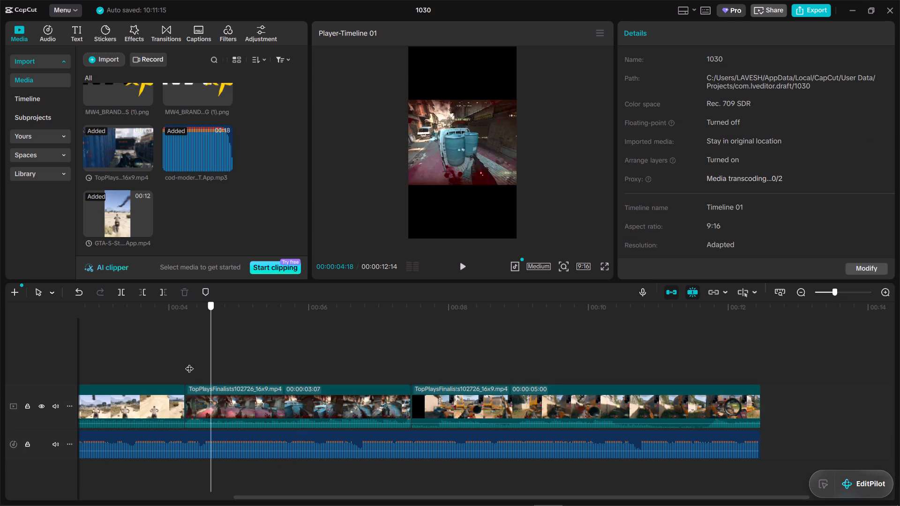
pyautogui.moveTo(189, 363); pyautogui.dragTo(283, 372)
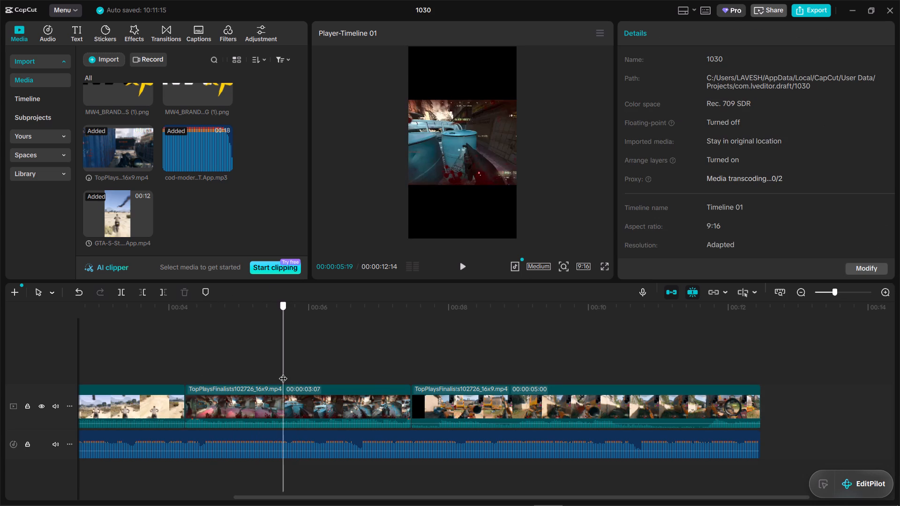
pyautogui.moveTo(283, 372); pyautogui.dragTo(518, 402)
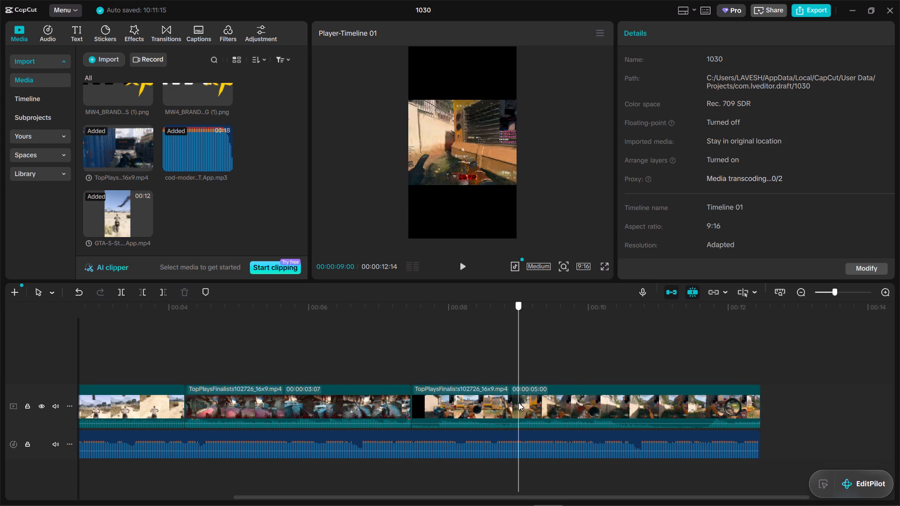
pyautogui.moveTo(518, 402); pyautogui.dragTo(697, 414)
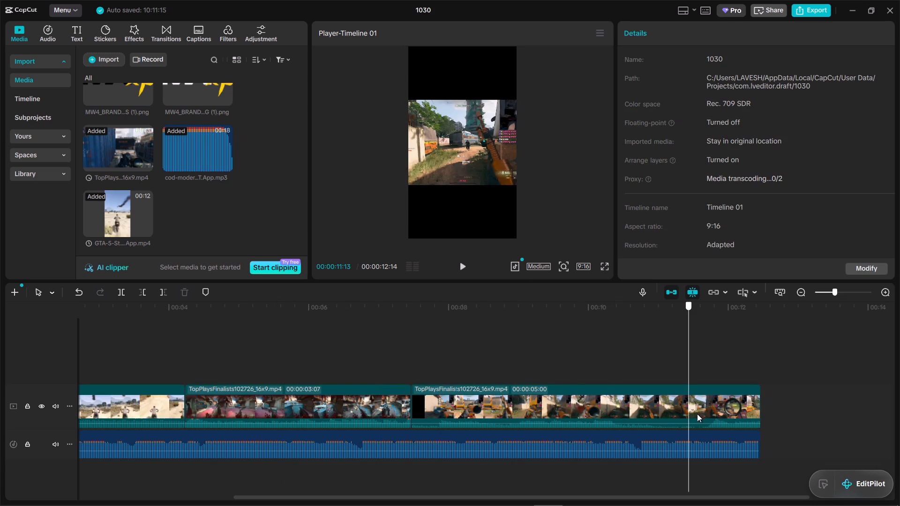
pyautogui.moveTo(697, 414); pyautogui.dragTo(214, 378)
pyautogui.click(604, 265)
pyautogui.press('space')
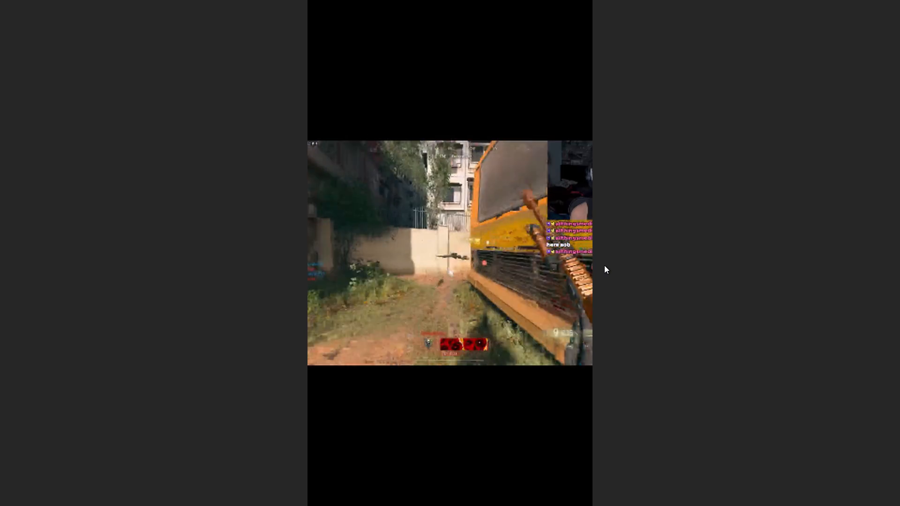
pyautogui.press('Escape')
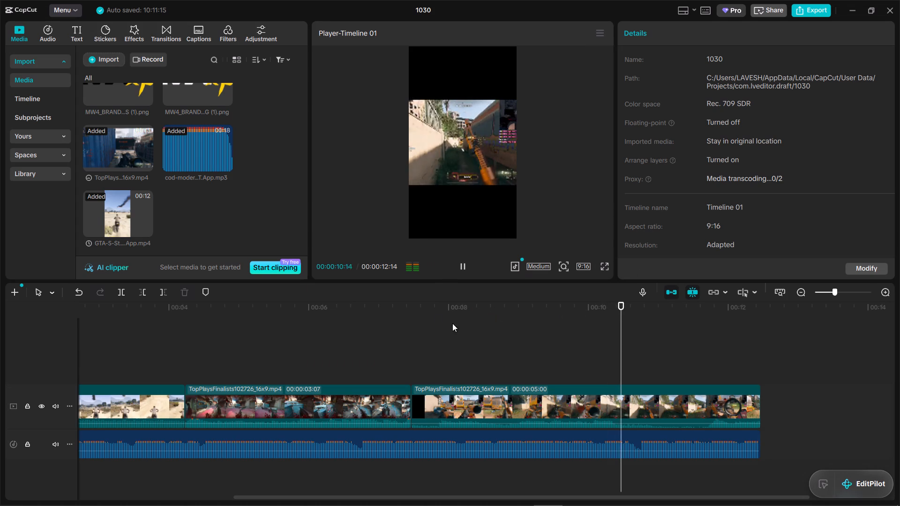
pyautogui.press('space')
pyautogui.click(436, 318)
pyautogui.press('space')
pyautogui.press('space')
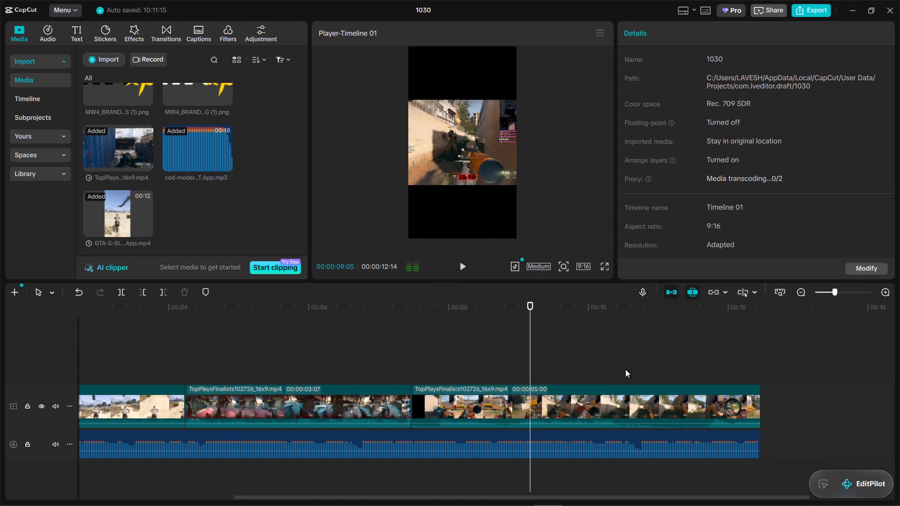
# Set the scale of both TopPlaysFinalists clips to 150%.
pyautogui.moveTo(621, 372); pyautogui.dragTo(314, 404)
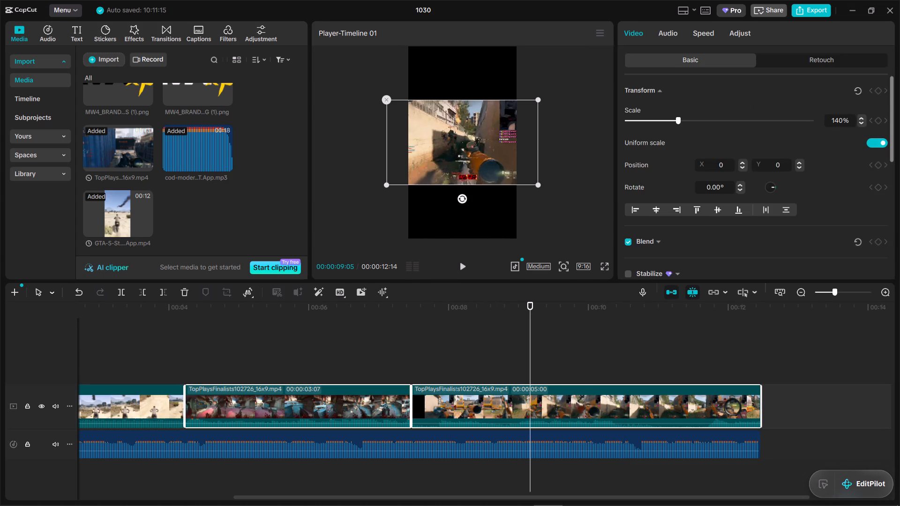
pyautogui.click(840, 120)
pyautogui.press('BackSpace')
pyautogui.press('5')
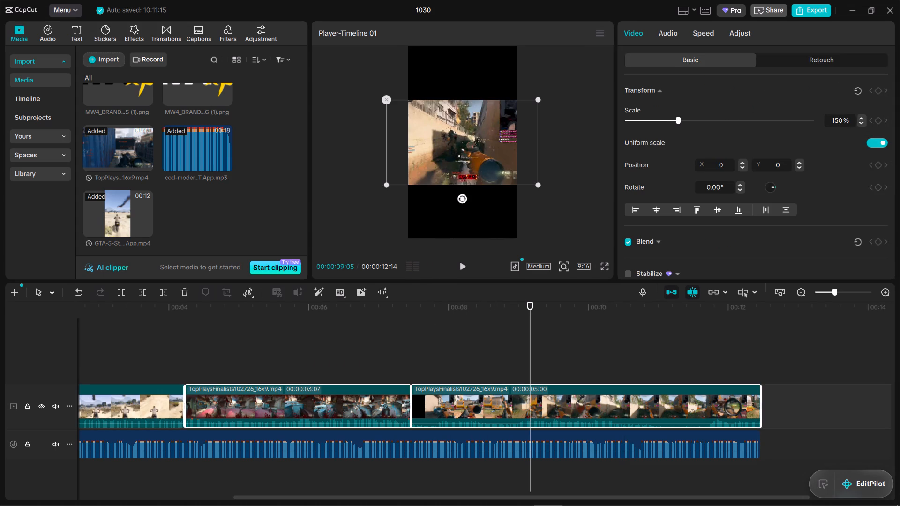
pyautogui.press('Return')
# Play the montage from the start and around the clip changes to review the framing of the rescaled TopPlaysFinalists clips.
pyautogui.click(382, 325)
pyautogui.moveTo(382, 325); pyautogui.dragTo(157, 351)
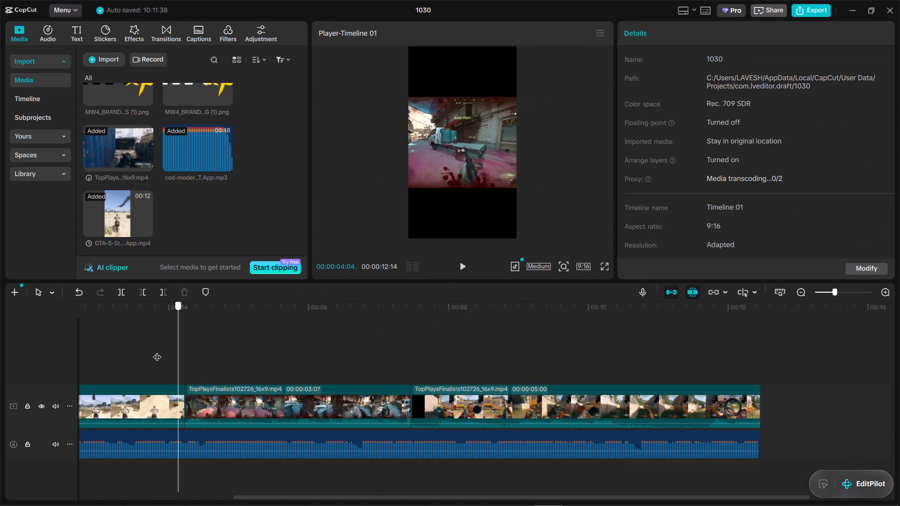
pyautogui.moveTo(157, 351); pyautogui.dragTo(155, 351)
pyautogui.press('space')
pyautogui.press('space')
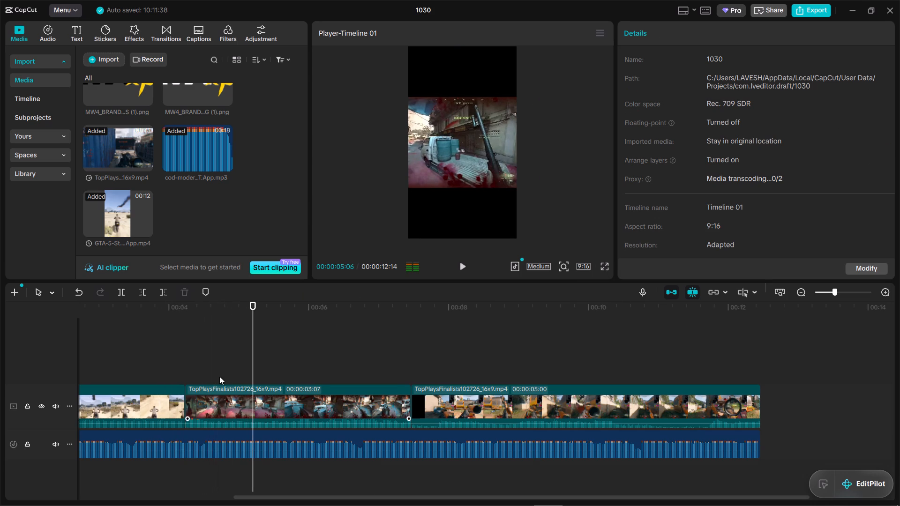
pyautogui.click(219, 368)
pyautogui.moveTo(219, 368); pyautogui.dragTo(181, 365)
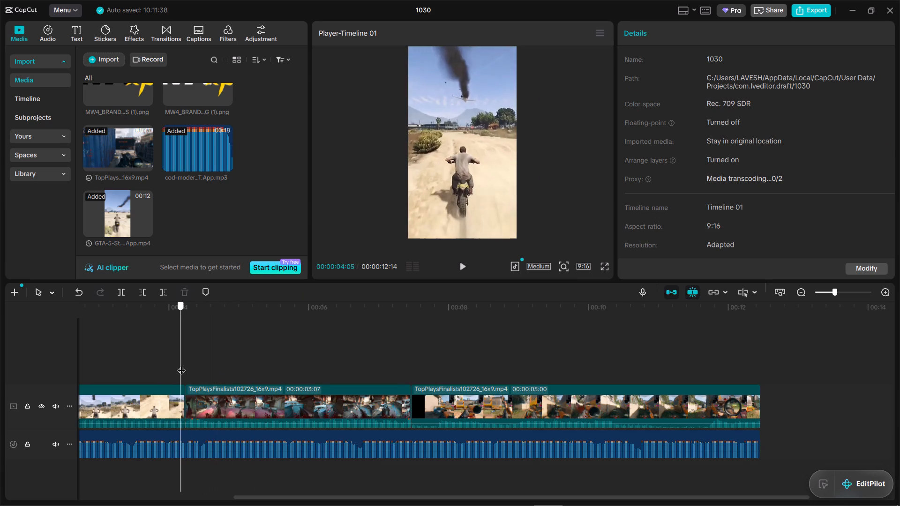
pyautogui.moveTo(181, 365); pyautogui.dragTo(0, 357)
pyautogui.press('space')
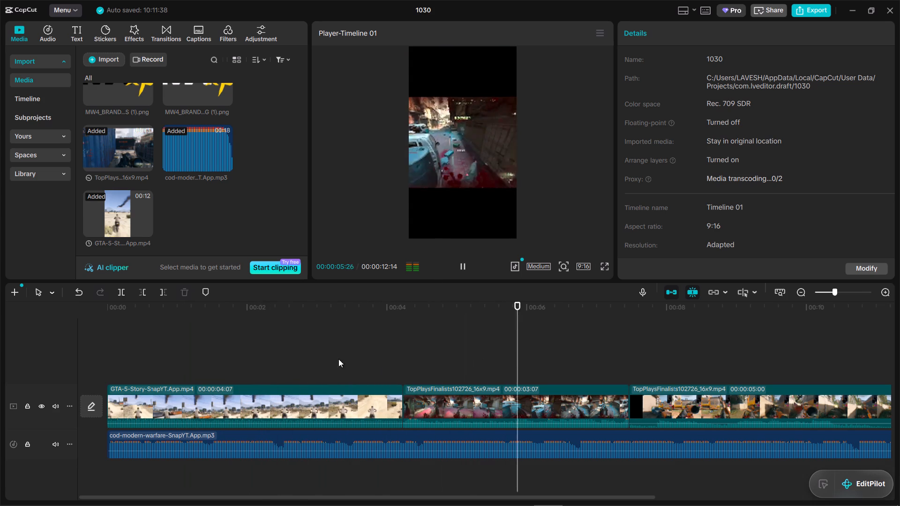
pyautogui.press('space')
pyautogui.press('space')
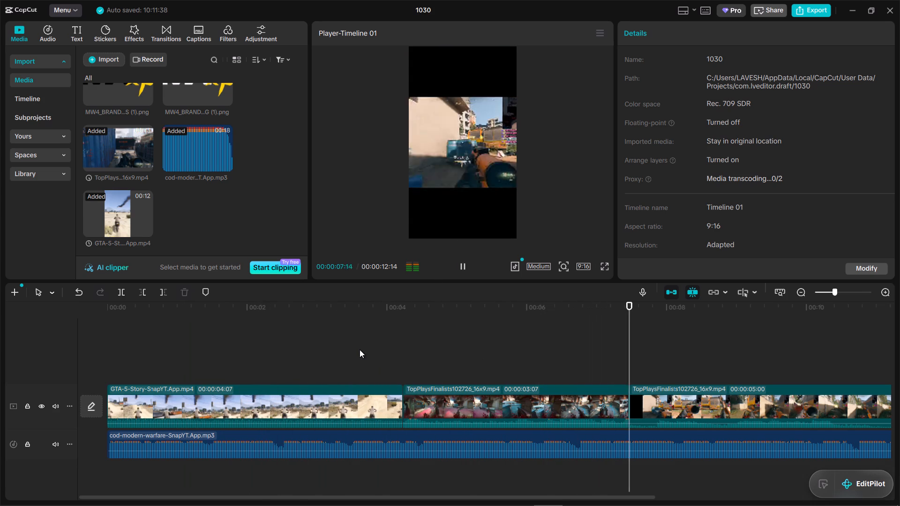
pyautogui.press('space')
# Add a default text layer at the start of the montage and extend it to the end of the GTA 5 clip.
pyautogui.click(360, 350)
pyautogui.moveTo(360, 350); pyautogui.dragTo(58, 367)
pyautogui.click(133, 409)
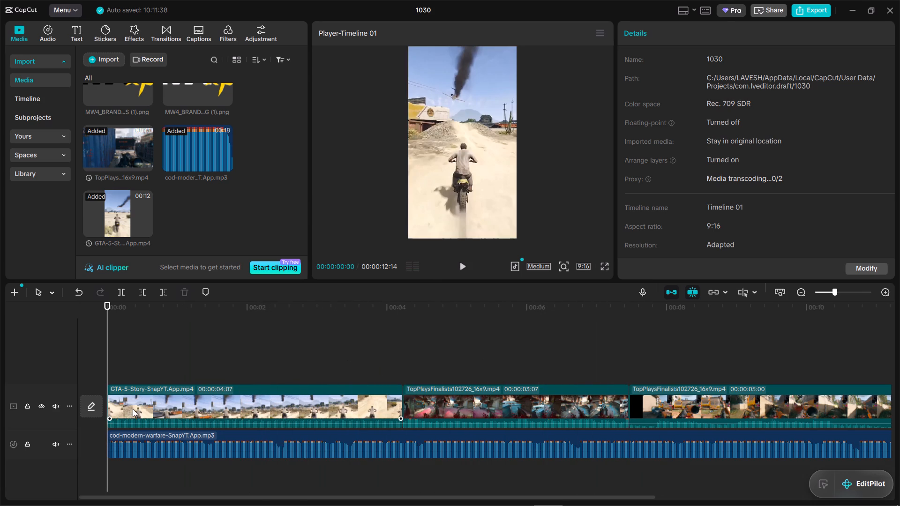
pyautogui.click(188, 365)
pyautogui.moveTo(188, 365); pyautogui.dragTo(38, 347)
pyautogui.scroll(5, 193, 177)
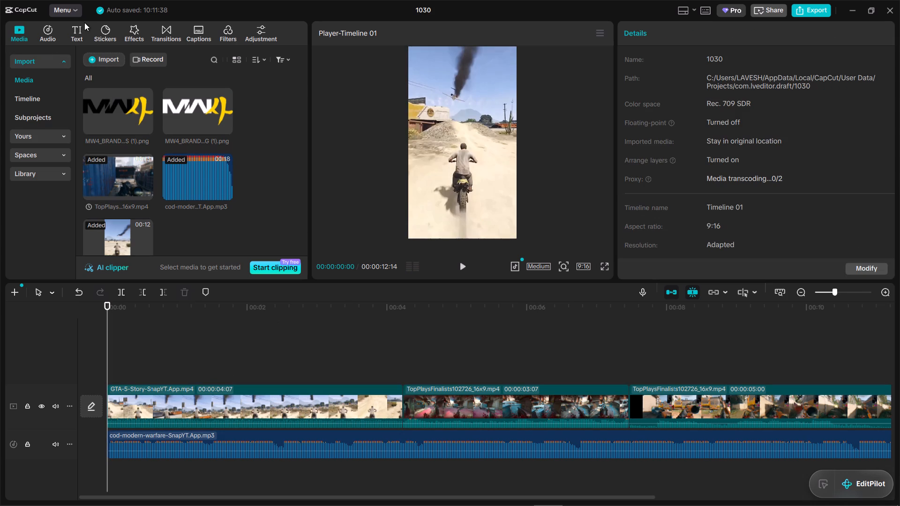
pyautogui.click(73, 35)
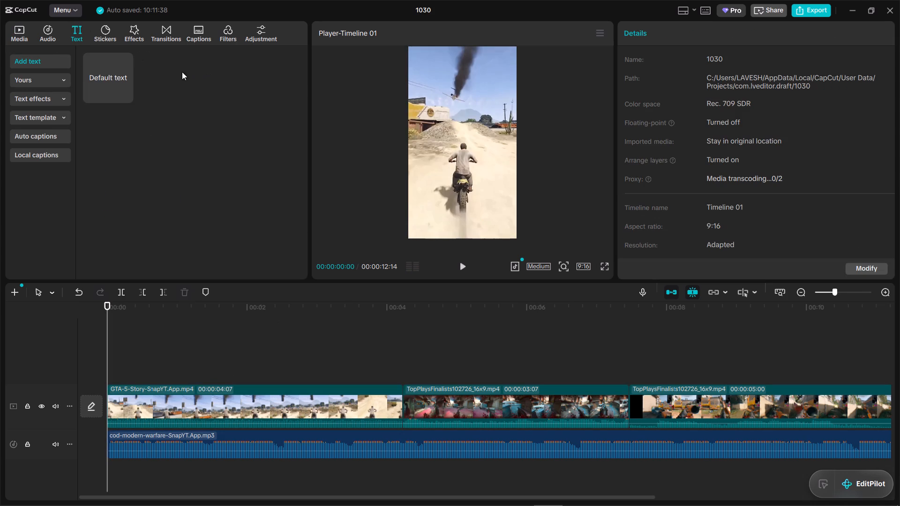
pyautogui.click(123, 95)
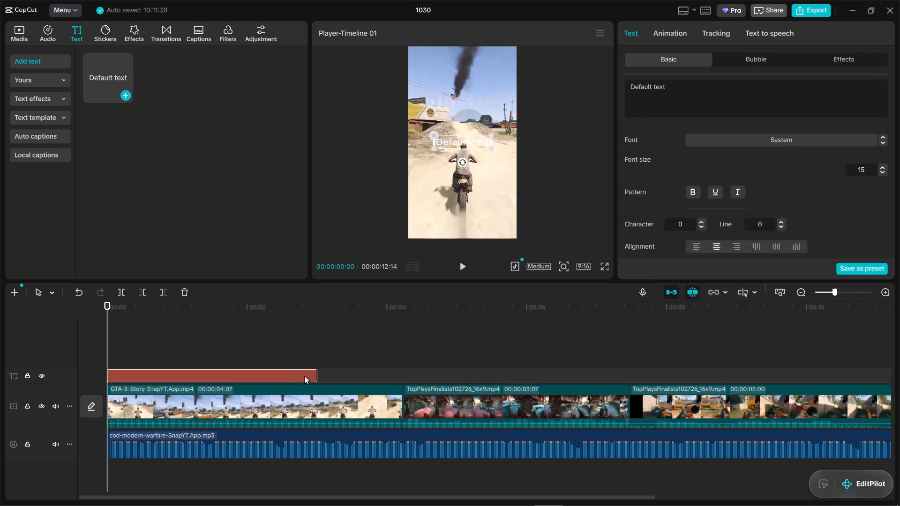
pyautogui.moveTo(319, 375); pyautogui.dragTo(331, 375)
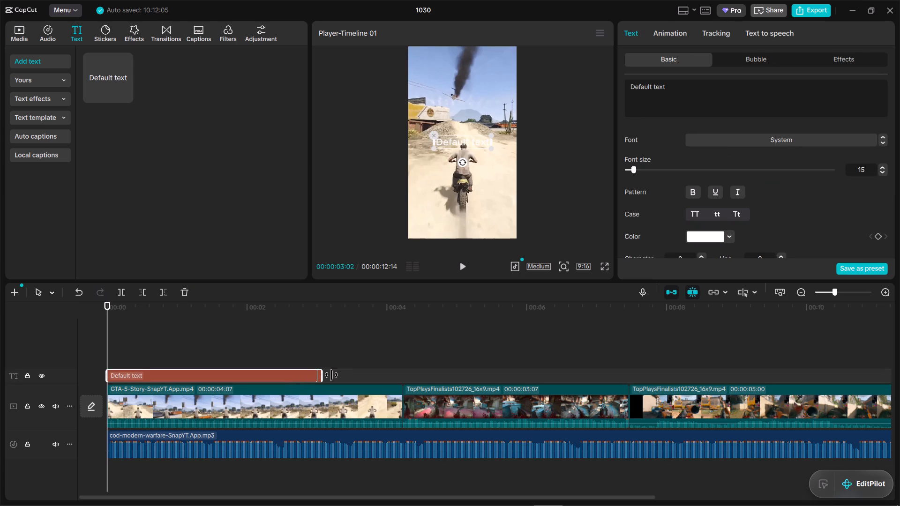
pyautogui.moveTo(331, 375); pyautogui.dragTo(400, 375)
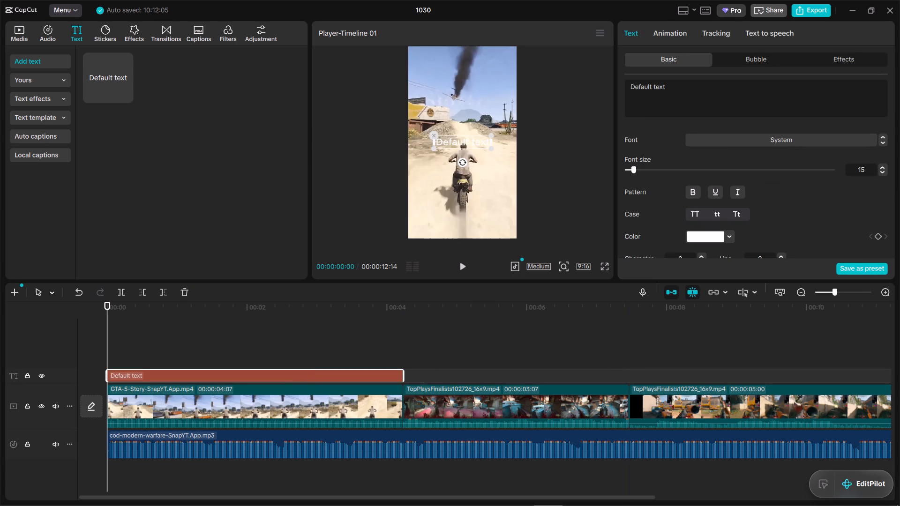
# Replace the default caption wording over the GTA 5 clip with "still playing this", followed by a space.
pyautogui.tripleClick(660, 85)
pyautogui.write('sy')
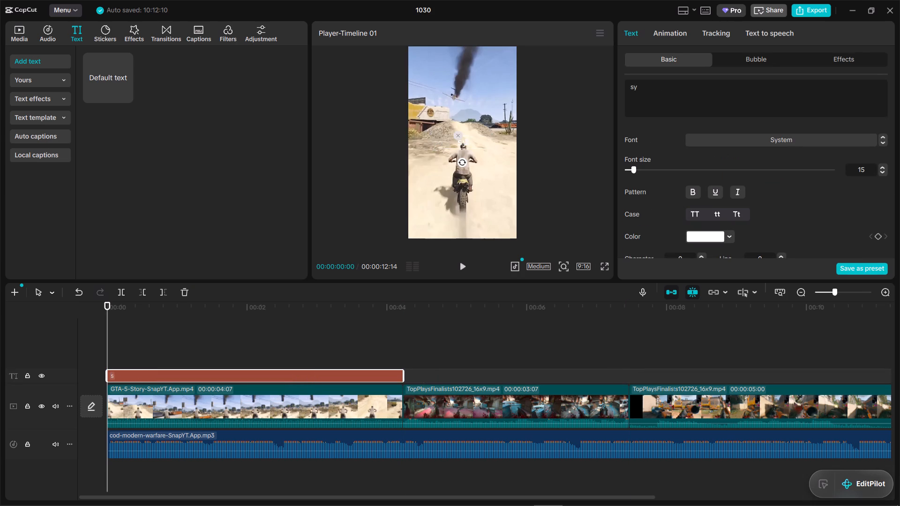
pyautogui.press('BackSpace')
pyautogui.write('til')
pyautogui.press('space')
pyautogui.press('BackSpace')
pyautogui.write('l playing this')
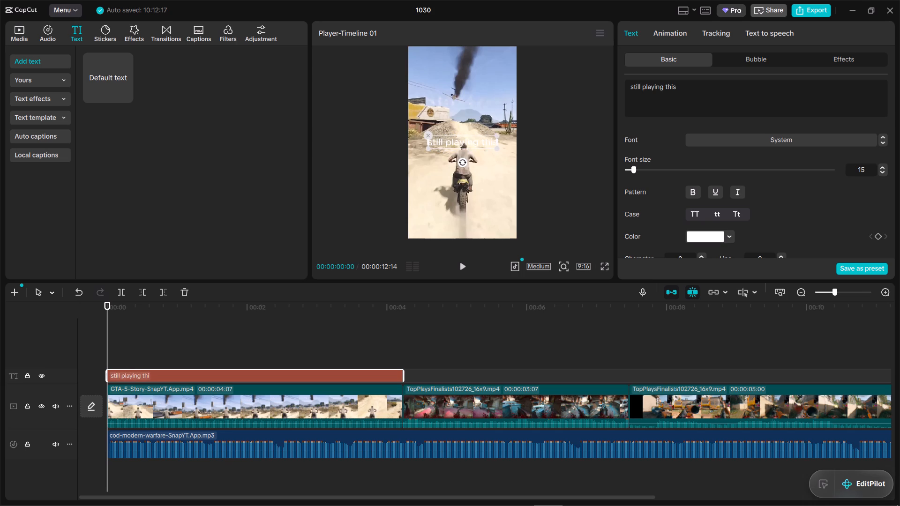
pyautogui.press('space')
pyautogui.rightClick(701, 90)
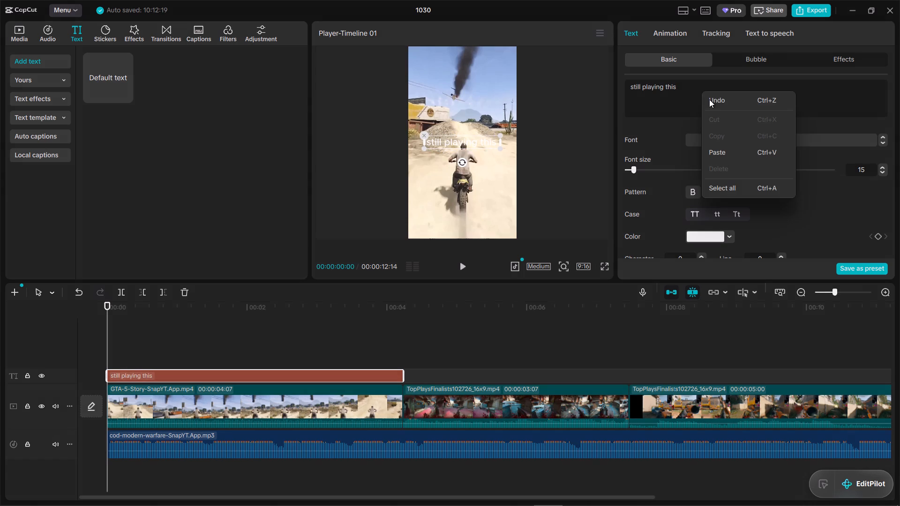
pyautogui.click(670, 89)
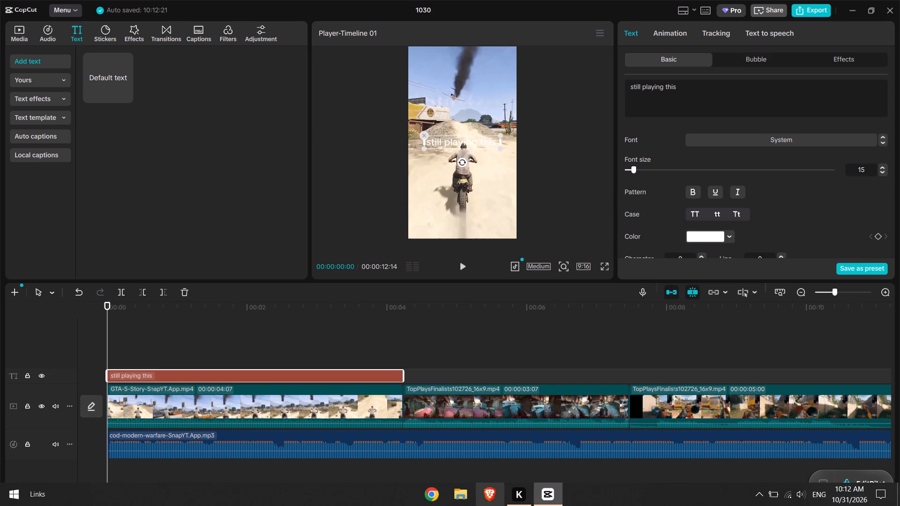
# Switch to the Brave browser and search the web for "vomit emoji" in a new tab.
pyautogui.click(476, 505)
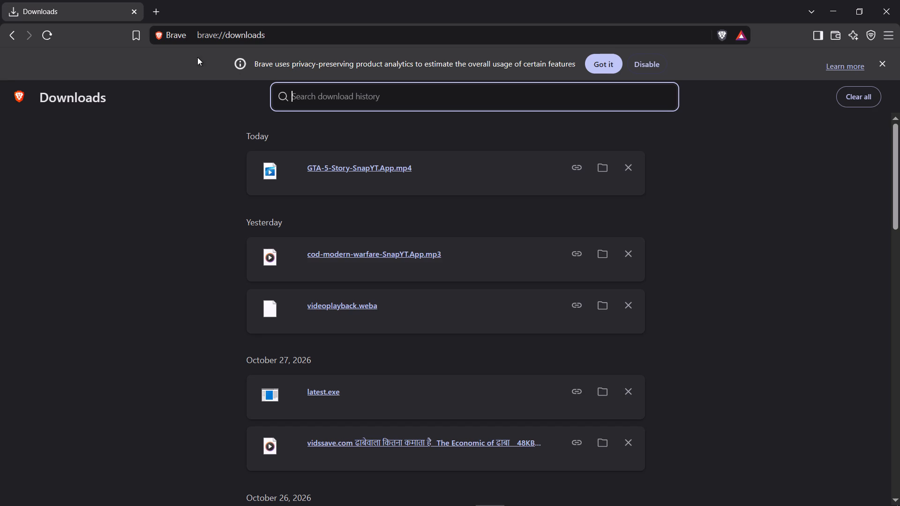
pyautogui.click(156, 12)
pyautogui.click(138, 14)
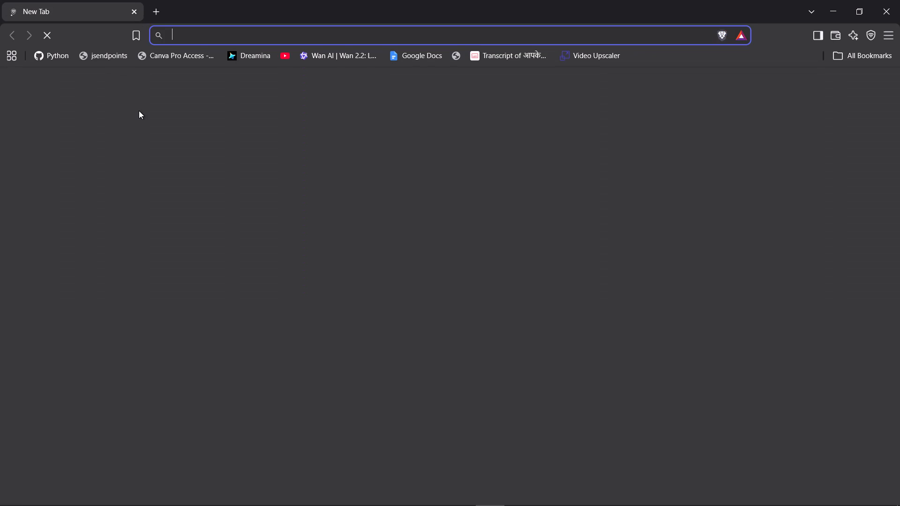
pyautogui.write('vomit emo')
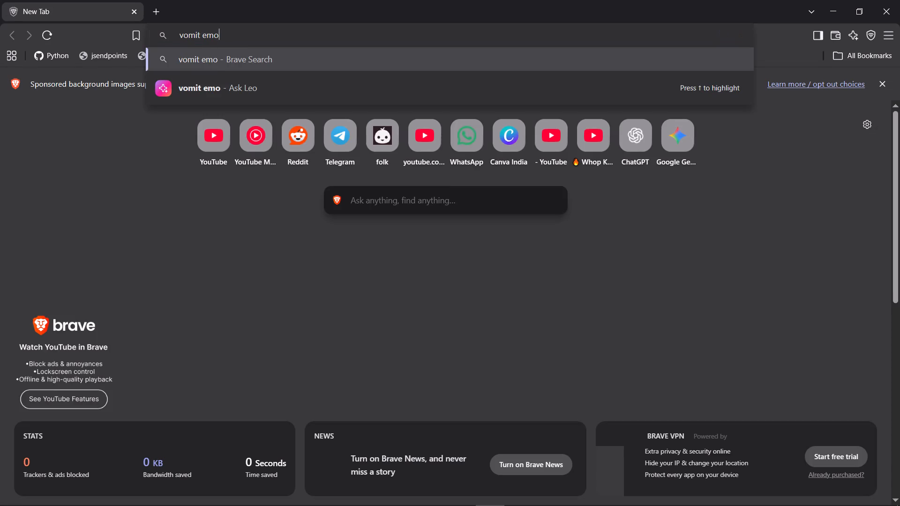
pyautogui.write('ji')
pyautogui.press('Return')
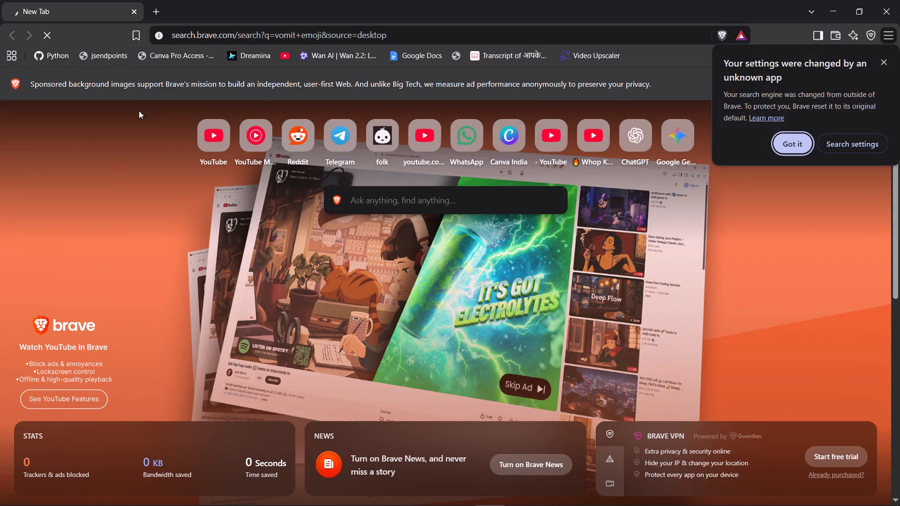
pyautogui.click(886, 56)
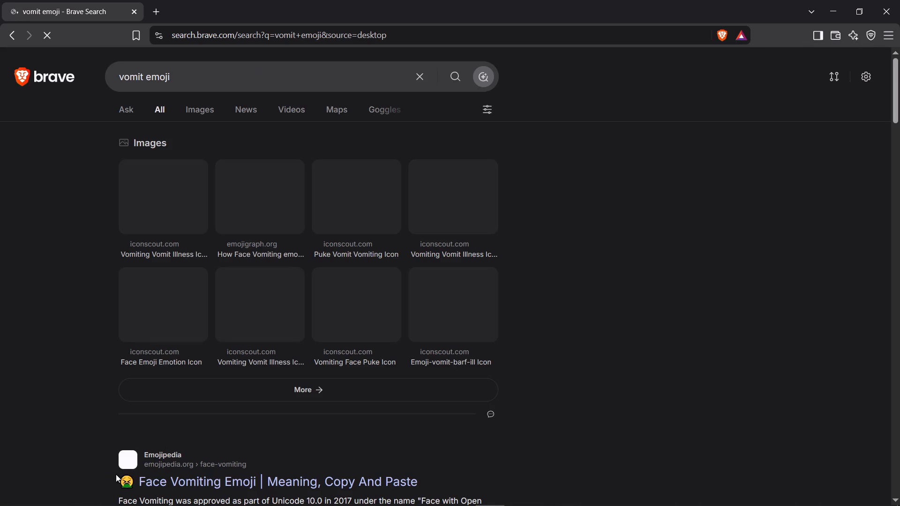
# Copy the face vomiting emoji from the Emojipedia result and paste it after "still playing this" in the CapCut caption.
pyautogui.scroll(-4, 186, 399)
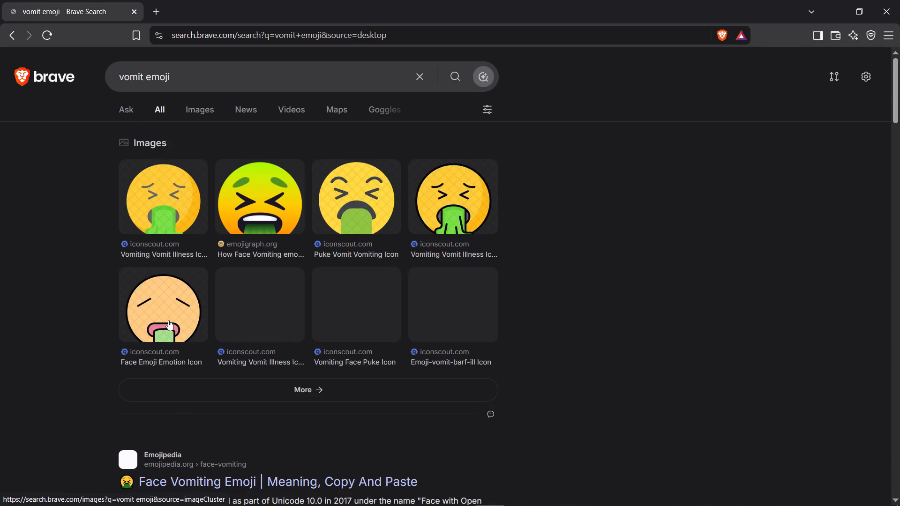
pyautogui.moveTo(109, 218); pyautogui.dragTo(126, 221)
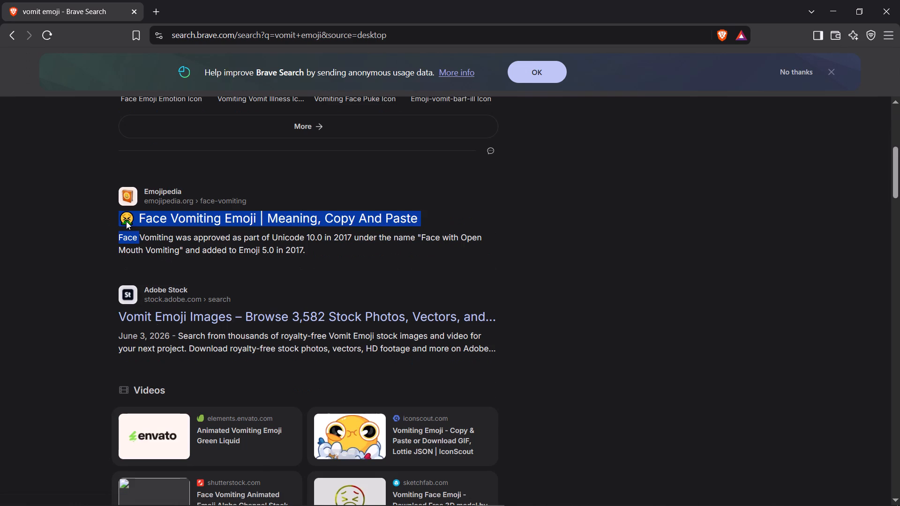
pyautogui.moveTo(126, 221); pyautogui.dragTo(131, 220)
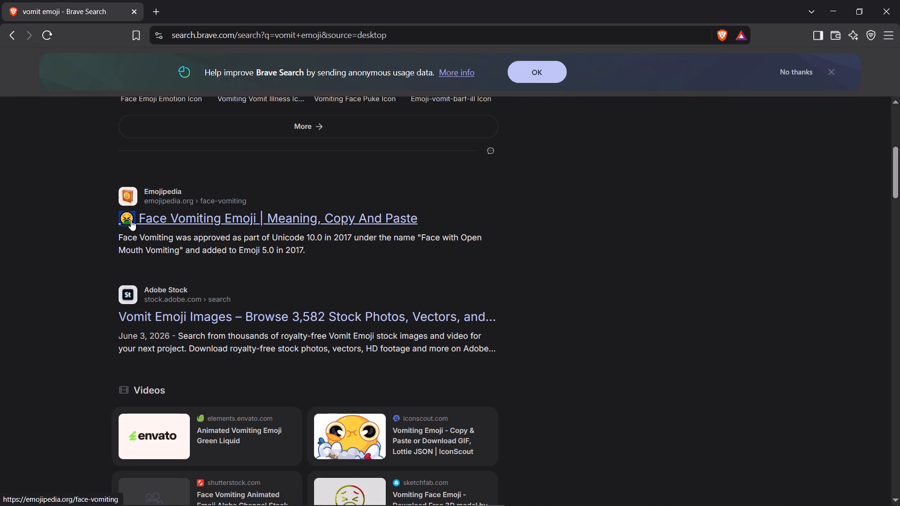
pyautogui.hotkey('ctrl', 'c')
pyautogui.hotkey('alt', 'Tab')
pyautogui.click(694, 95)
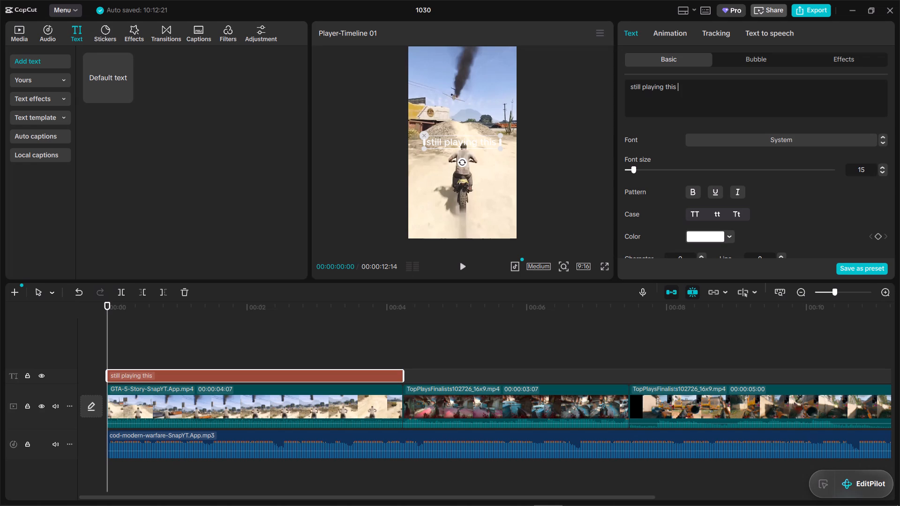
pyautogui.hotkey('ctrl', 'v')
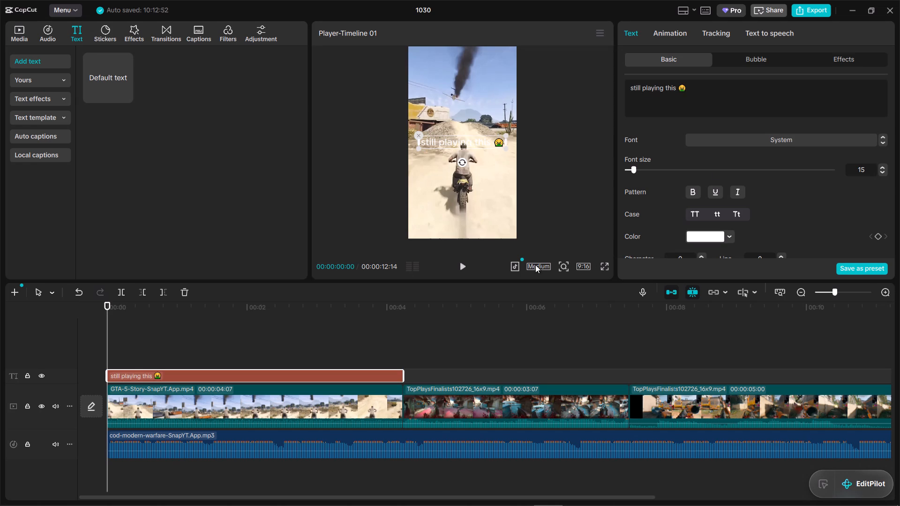
# Switch to the Brave browser, search for "unhappy face emoji" and look through the results for a suitable emoji.
pyautogui.hotkey('alt', 'Tab')
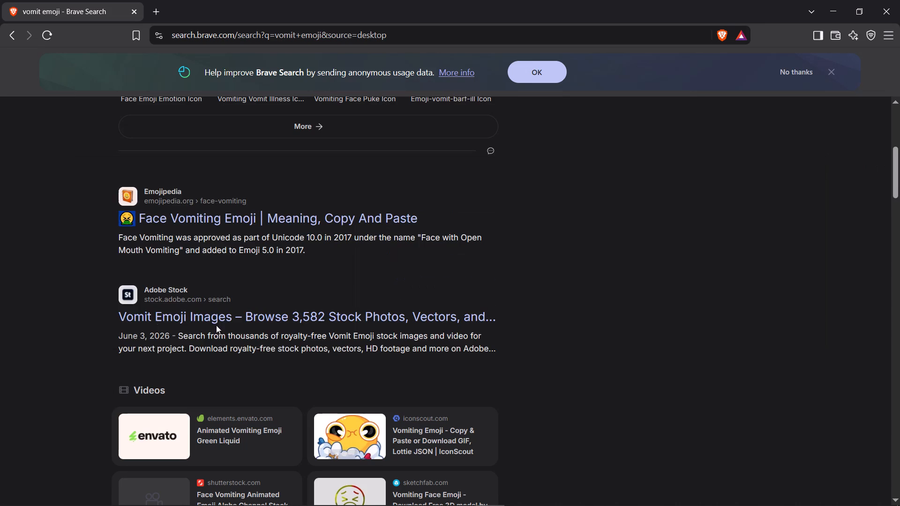
pyautogui.scroll(8, 147, 200)
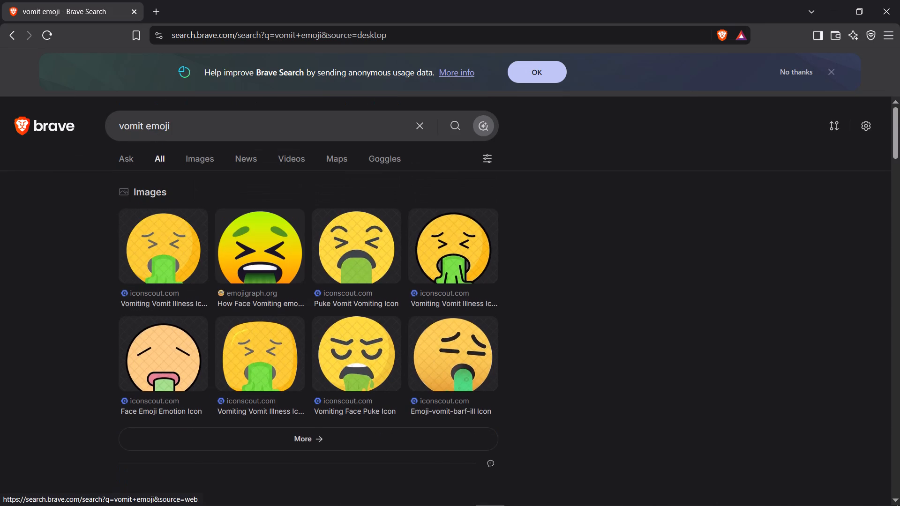
pyautogui.click(181, 128)
pyautogui.hotkey('ctrl', 'Left')
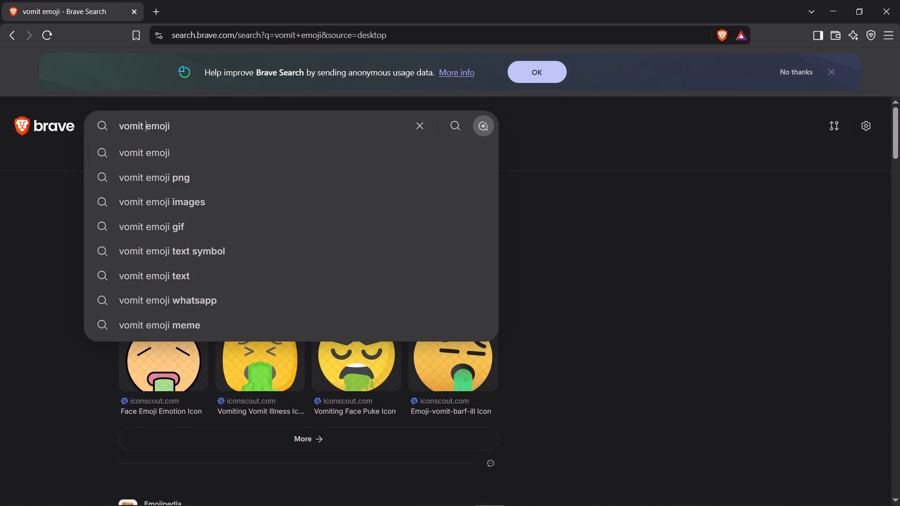
pyautogui.hotkey('ctrl', 'BackSpace')
pyautogui.write('unhappy')
pyautogui.press('space')
pyautogui.write('face')
pyautogui.press('space')
pyautogui.press('Return')
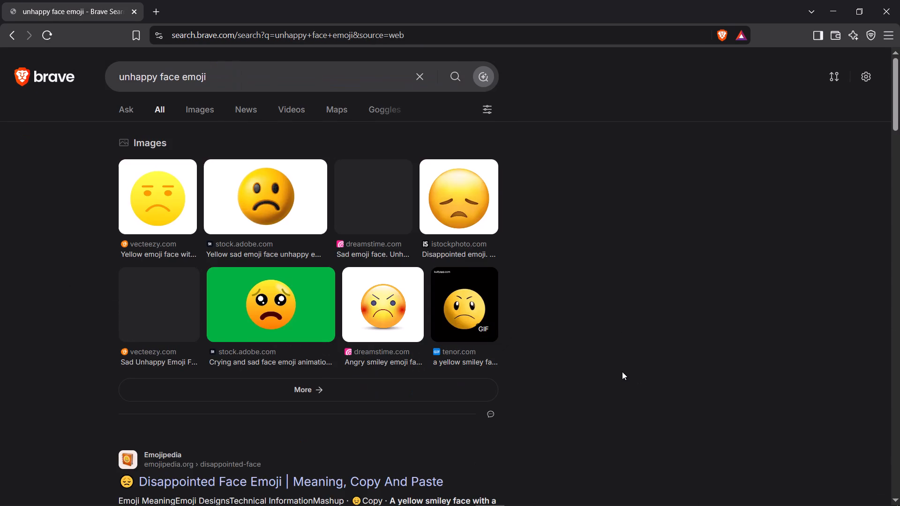
pyautogui.scroll(-3, 610, 320)
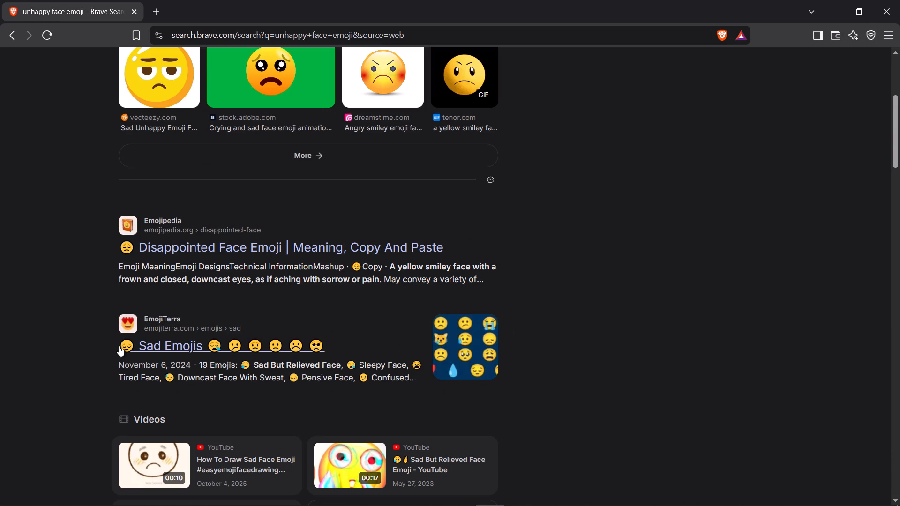
pyautogui.scroll(-4, 110, 246)
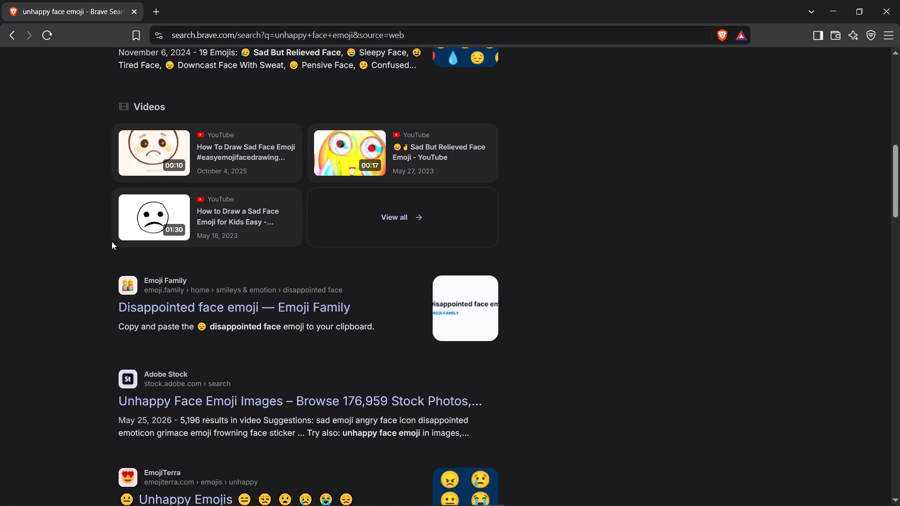
pyautogui.scroll(-2, 112, 230)
pyautogui.scroll(12, 111, 226)
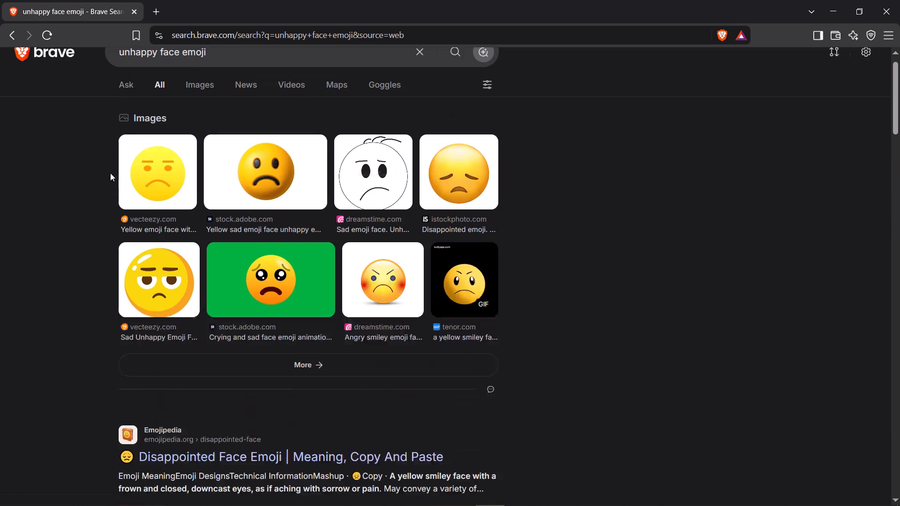
# Change the web search to "boring face emoji".
pyautogui.click(158, 80)
pyautogui.hotkey('ctrl', 'BackSpace')
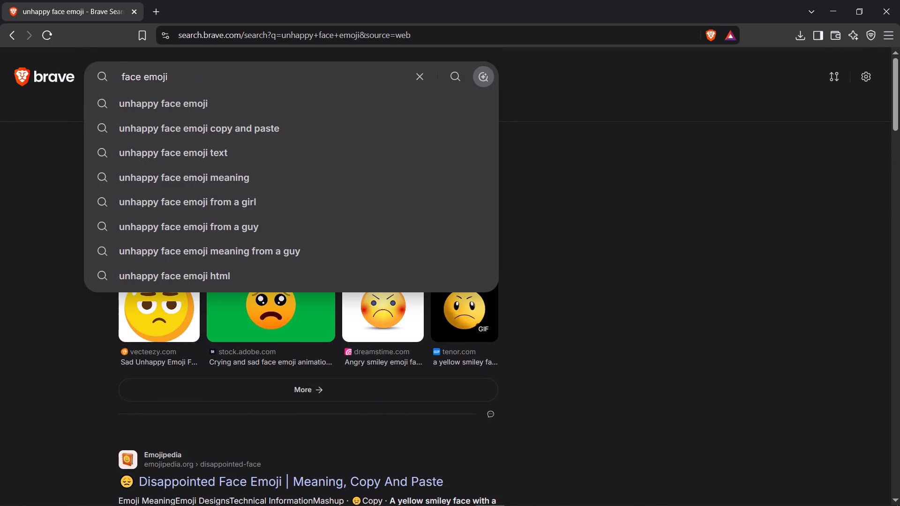
pyautogui.write('boring')
pyautogui.press('Return')
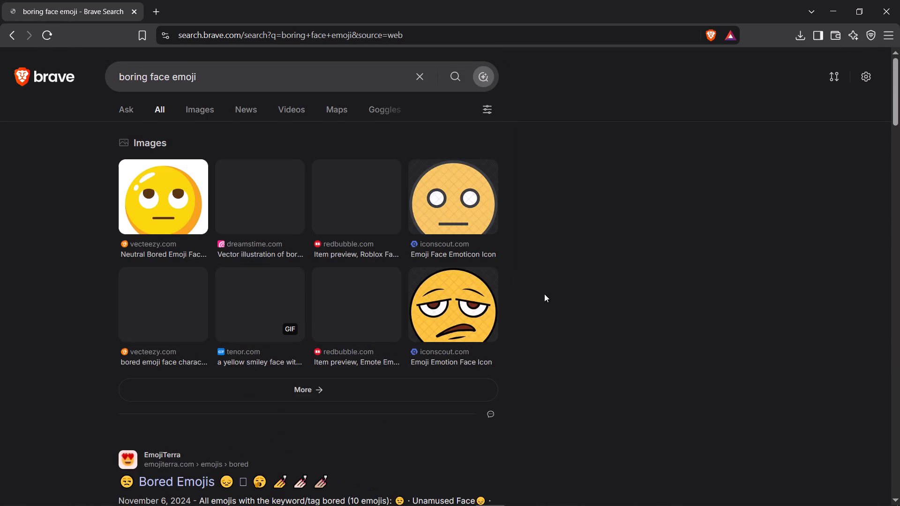
# Copy the yawning face emoji from the Wikihow result and use it in CapCut to replace the caption's vomiting emoji.
pyautogui.scroll(-2, 544, 298)
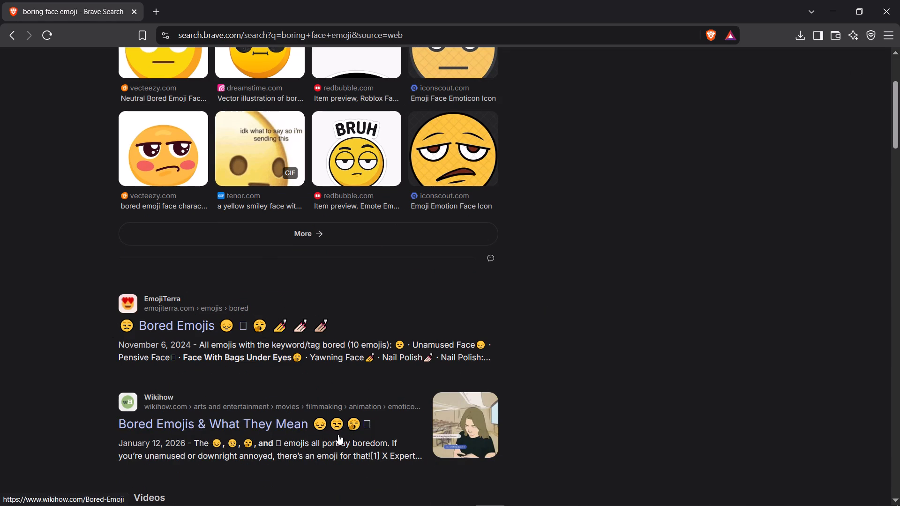
pyautogui.moveTo(360, 430); pyautogui.dragTo(347, 423)
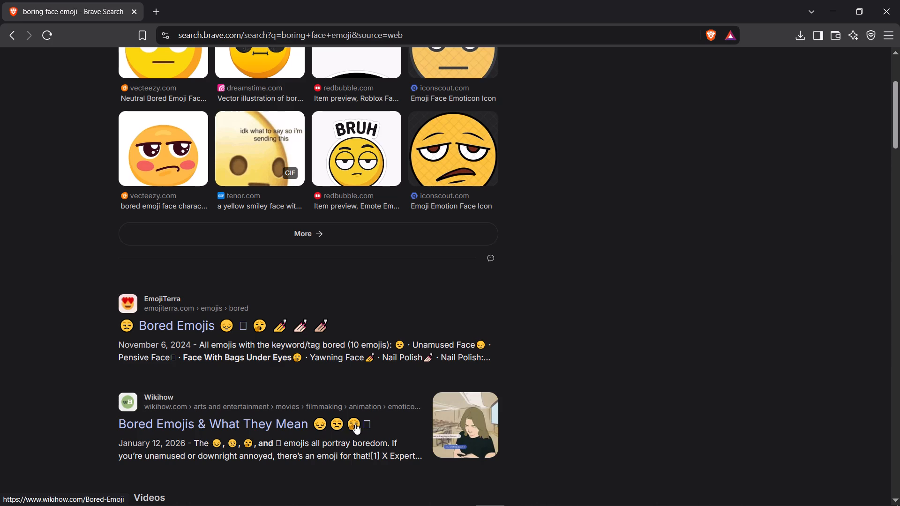
pyautogui.rightClick(352, 424)
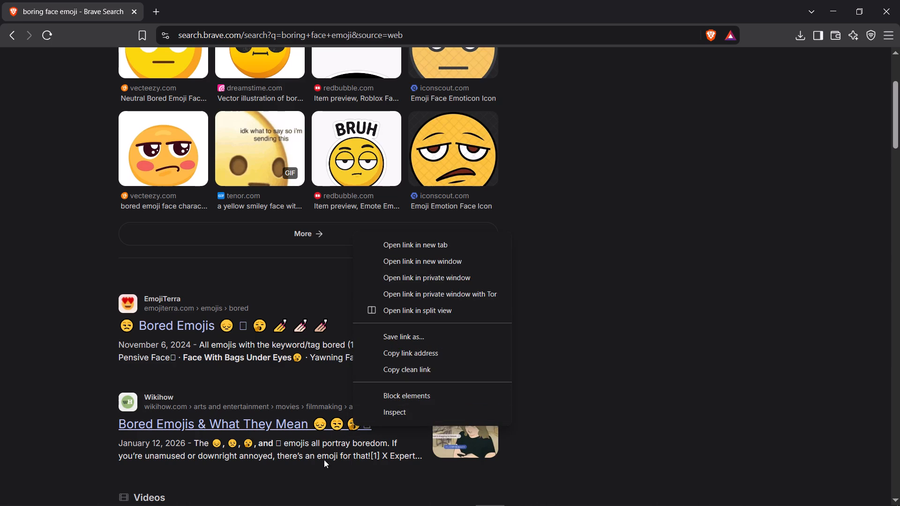
pyautogui.click(243, 438)
pyautogui.moveTo(244, 442); pyautogui.dragTo(252, 443)
pyautogui.hotkey('ctrl', 'c')
pyautogui.hotkey('alt', 'Tab')
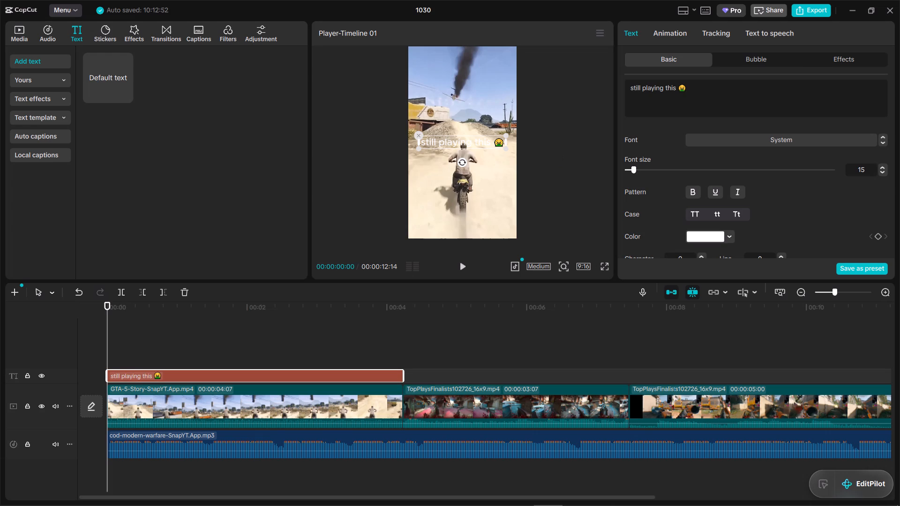
pyautogui.press('BackSpace')
pyautogui.hotkey('ctrl', 'v')
# Set the "still playing this" caption's font size to 10 and check it in the full-screen preview.
pyautogui.doubleClick(866, 174)
pyautogui.write('10')
pyautogui.press('Return')
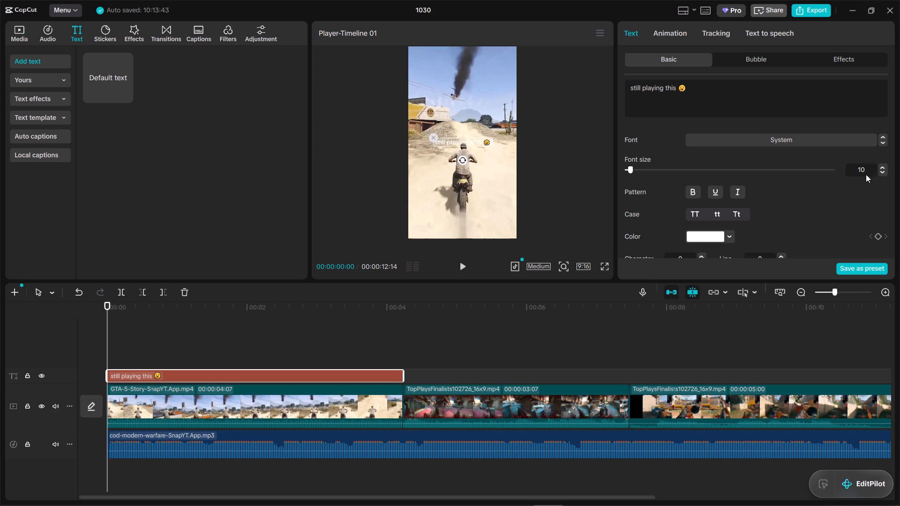
pyautogui.click(607, 268)
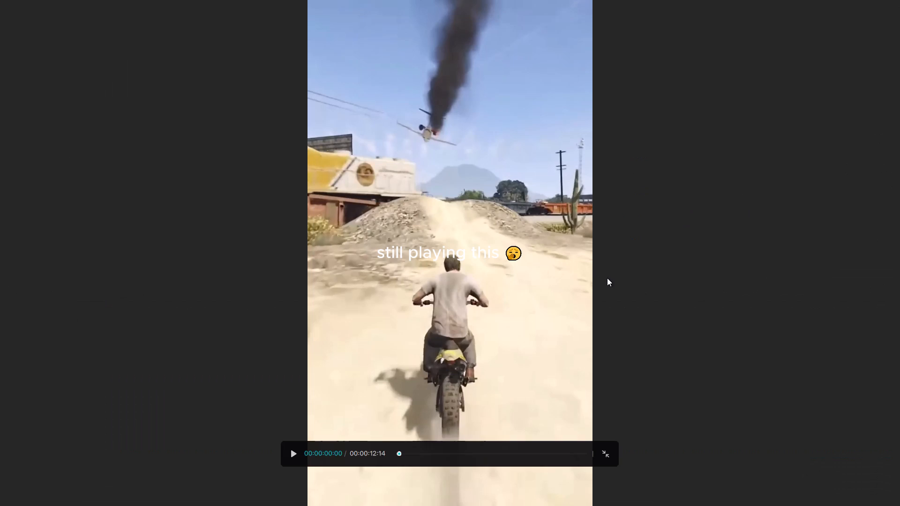
pyautogui.press('Escape')
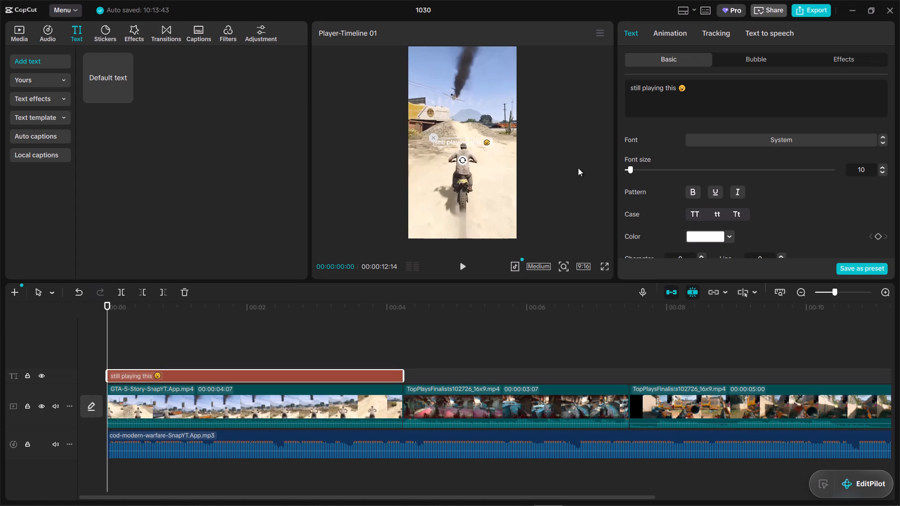
# Place a copy of the "still playing this" caption at 00:00:04:07, where the first TopPlaysFinalists clip begins.
pyautogui.press('space')
pyautogui.click(264, 352)
pyautogui.moveTo(264, 352); pyautogui.dragTo(0, 341)
pyautogui.press('space')
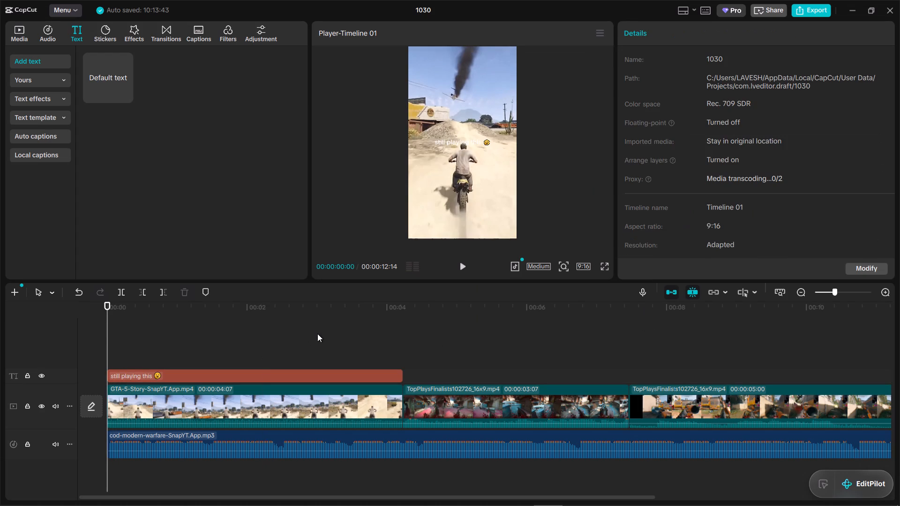
pyautogui.click(317, 334)
pyautogui.moveTo(317, 334); pyautogui.dragTo(360, 337)
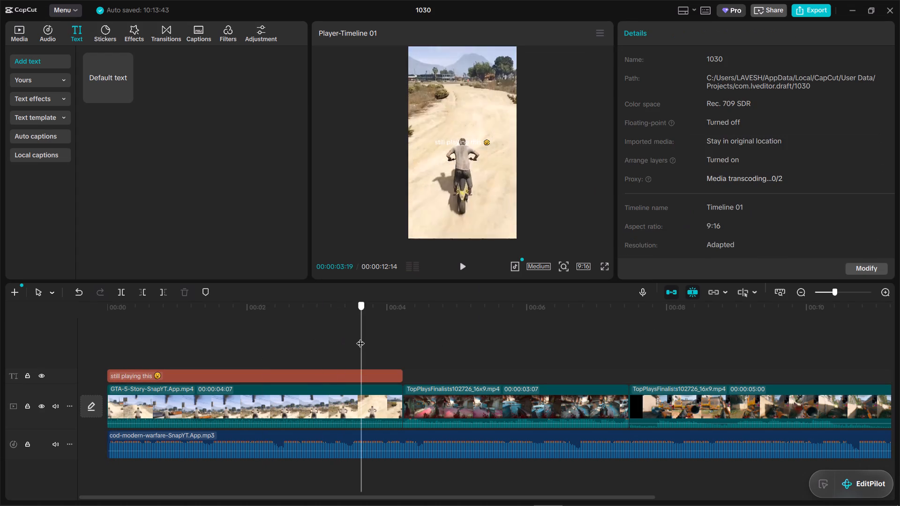
pyautogui.moveTo(360, 337); pyautogui.dragTo(401, 365)
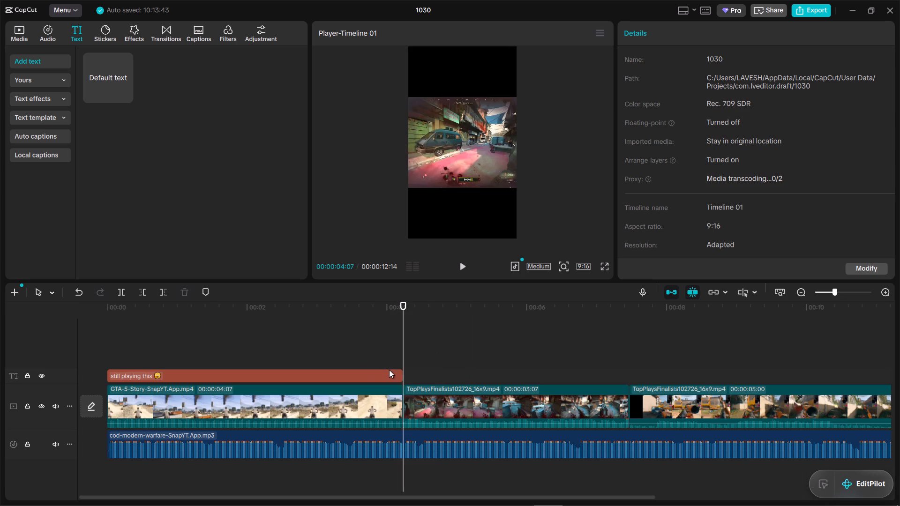
pyautogui.click(389, 370)
pyautogui.click(402, 375)
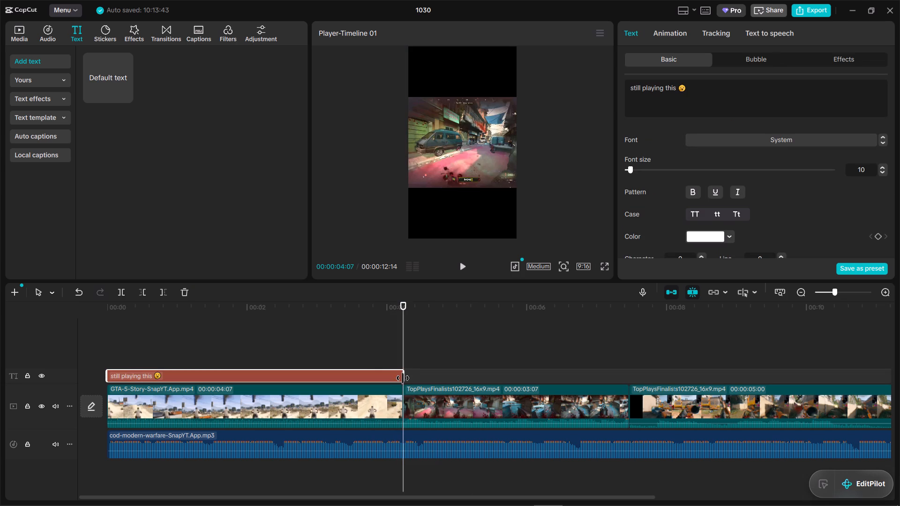
pyautogui.hotkey('ctrl', 'c')
pyautogui.hotkey('ctrl', 'v')
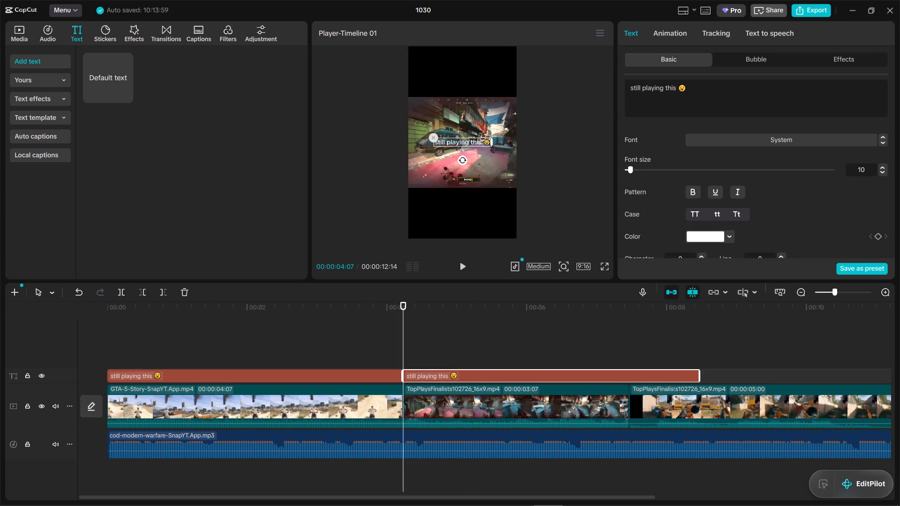
# Replace the copied caption's wording with "Now try this", followed by a space.
pyautogui.click(659, 92)
pyautogui.click(692, 89)
pyautogui.tripleClick(645, 86)
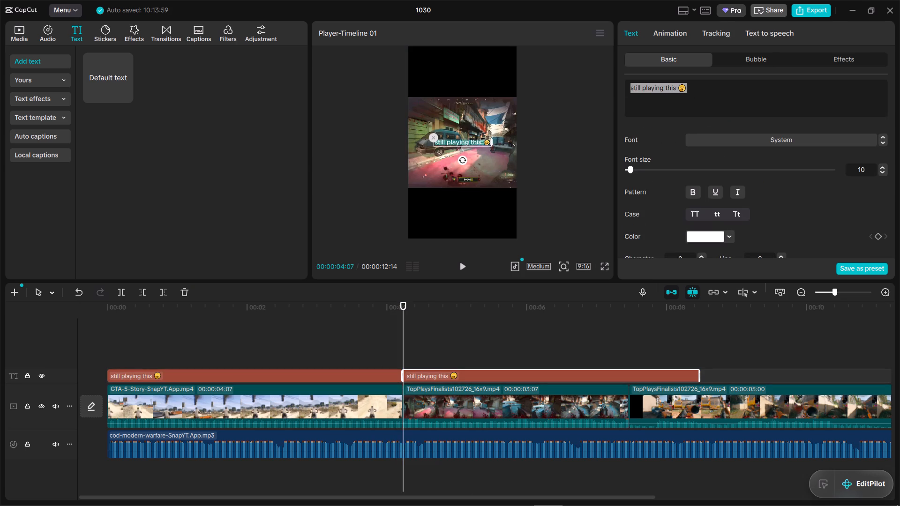
pyautogui.hotkey('shift', 'n')
pyautogui.write('ow try')
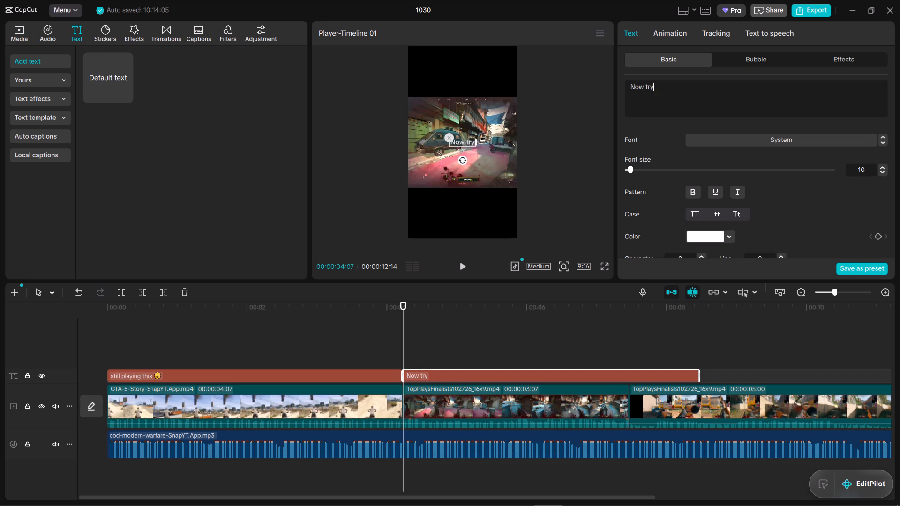
pyautogui.write('this')
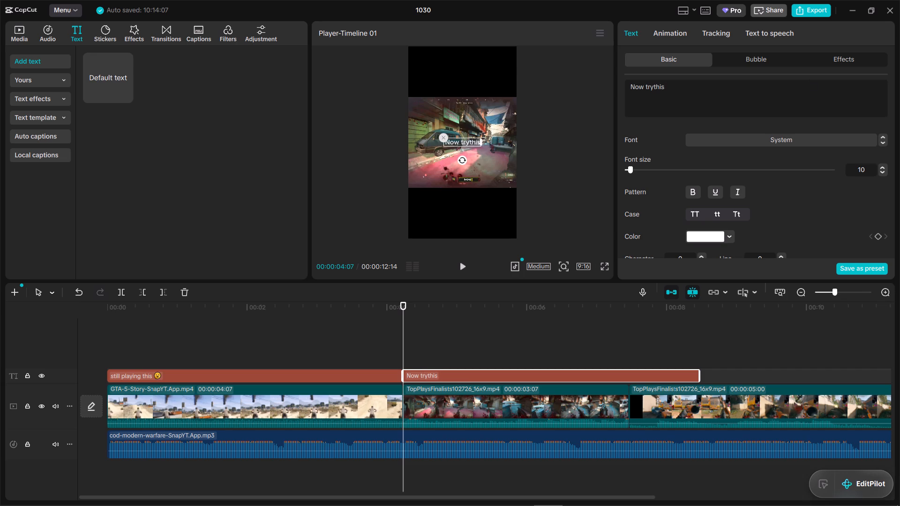
pyautogui.click(654, 88)
pyautogui.press('space')
pyautogui.click(677, 92)
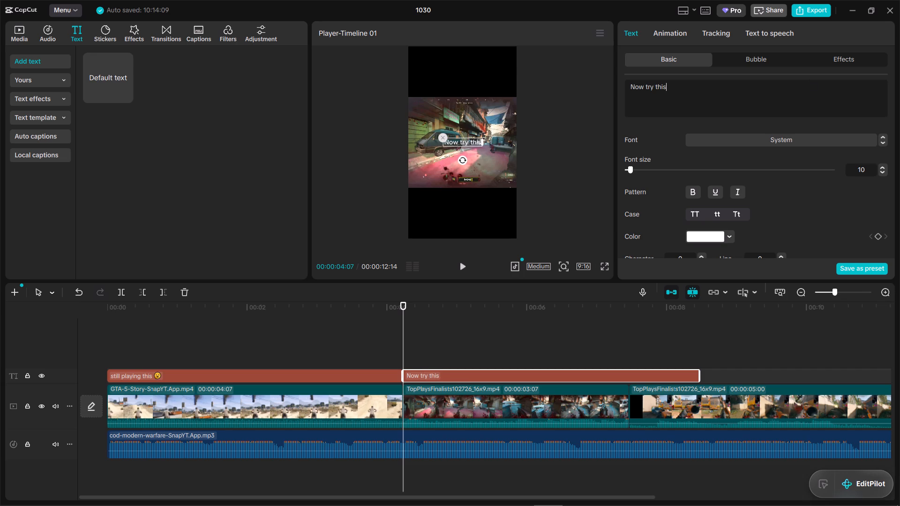
pyautogui.press('space')
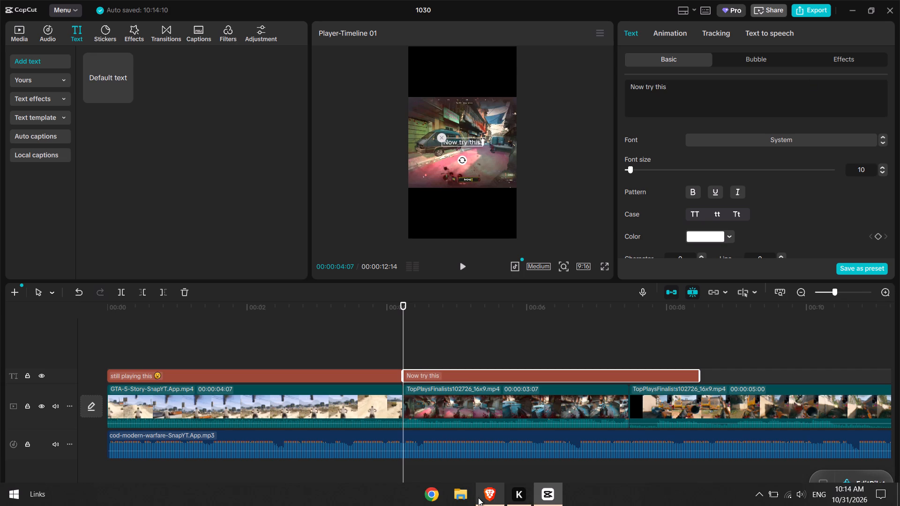
# Switch to Brave, search for "happy face emoji" and look through the results for a copyable emoji.
pyautogui.click(478, 498)
pyautogui.scroll(11, 309, 202)
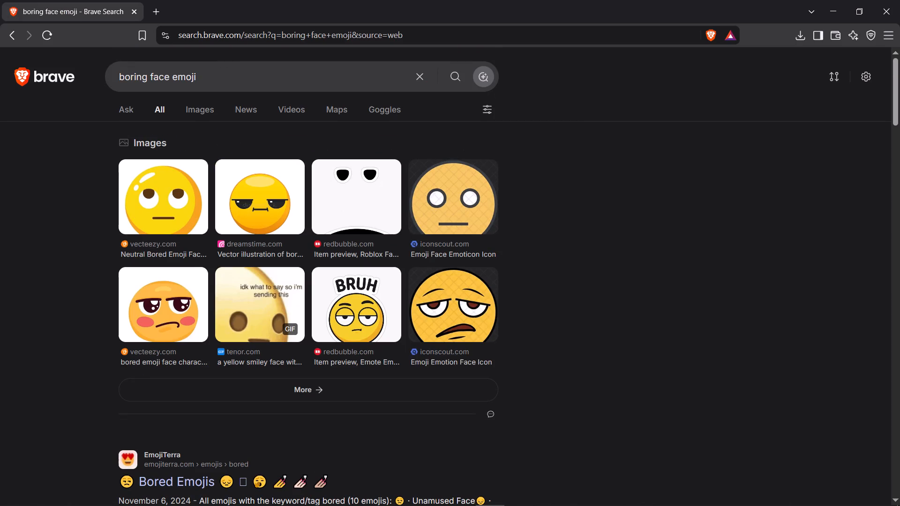
pyautogui.click(151, 78)
pyautogui.click(147, 75)
pyautogui.moveTo(147, 75); pyautogui.dragTo(11, 75)
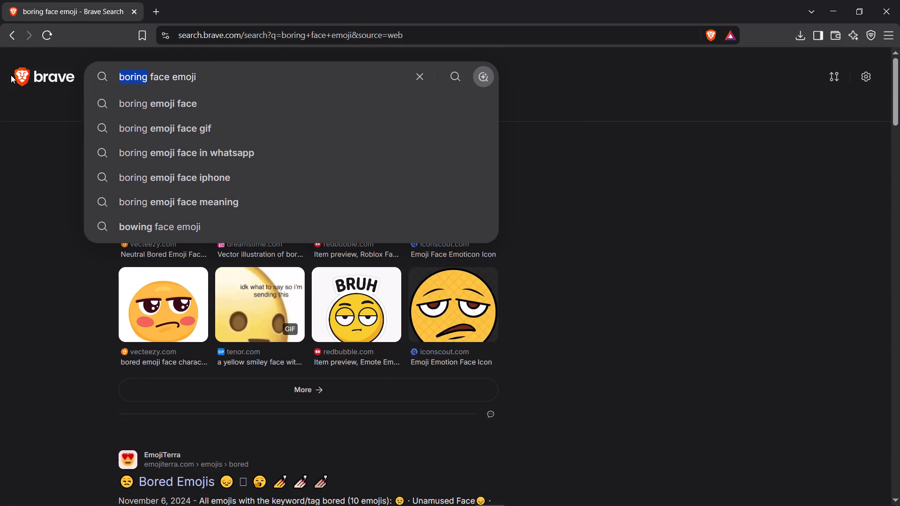
pyautogui.write('happy')
pyautogui.press('Return')
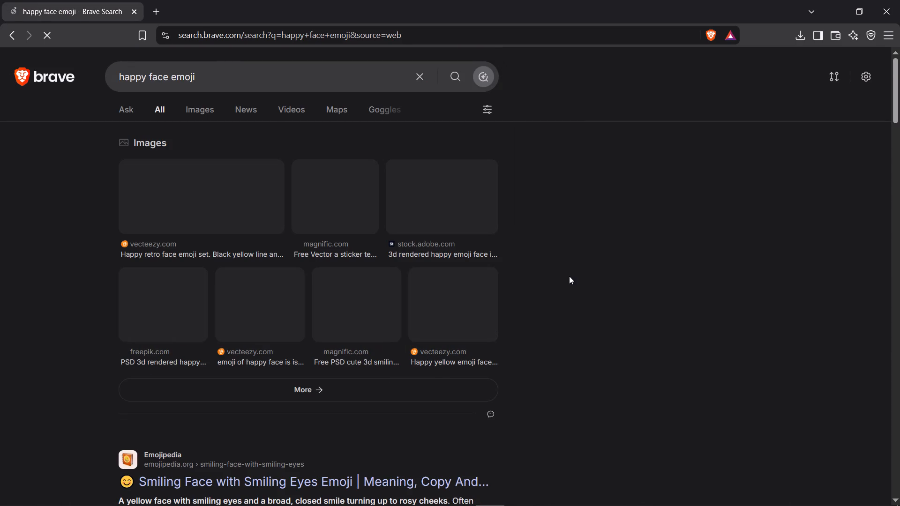
pyautogui.scroll(-2, 569, 269)
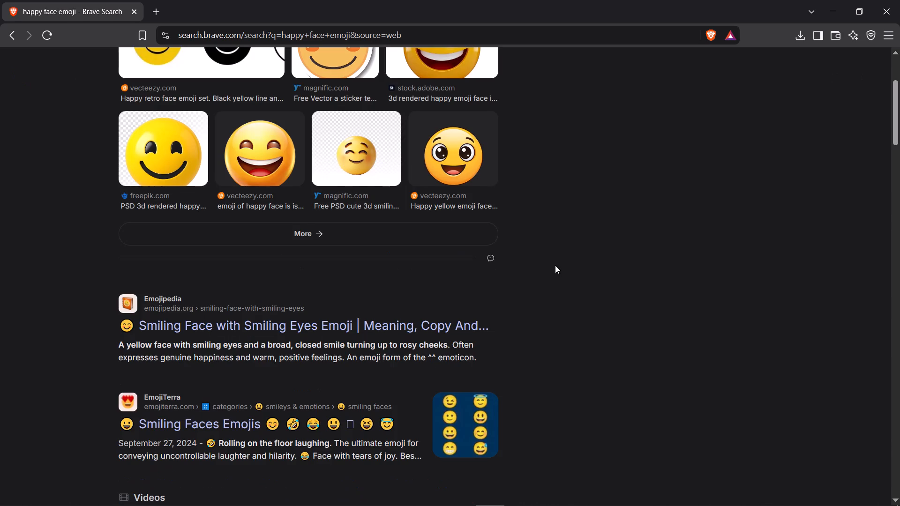
pyautogui.scroll(-2, 555, 265)
pyautogui.scroll(-4, 119, 246)
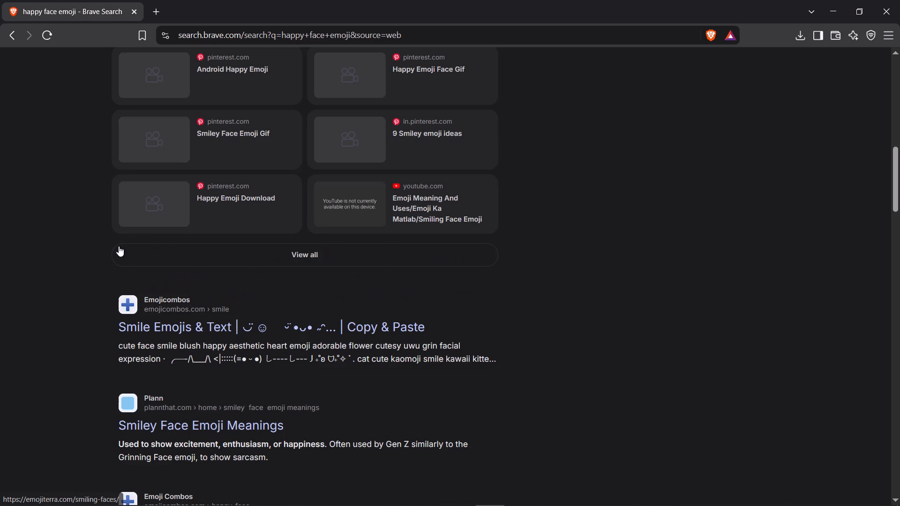
pyautogui.scroll(9, 212, 319)
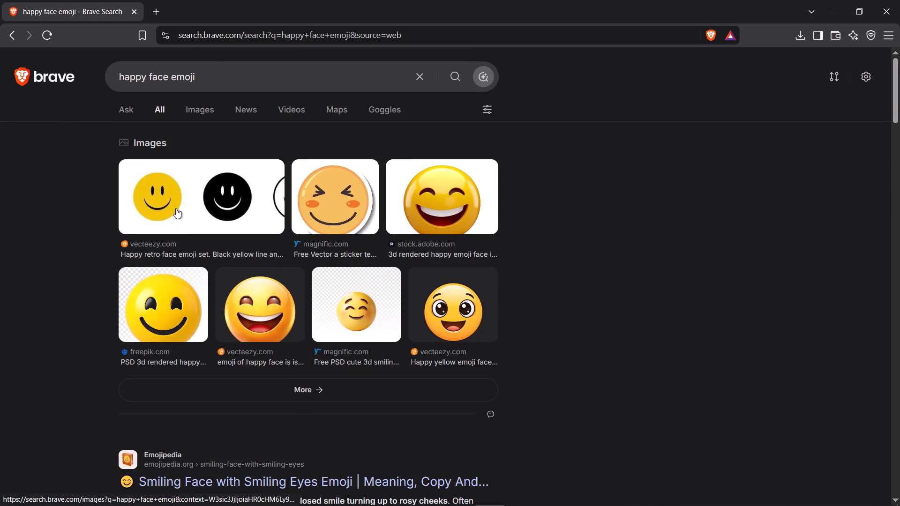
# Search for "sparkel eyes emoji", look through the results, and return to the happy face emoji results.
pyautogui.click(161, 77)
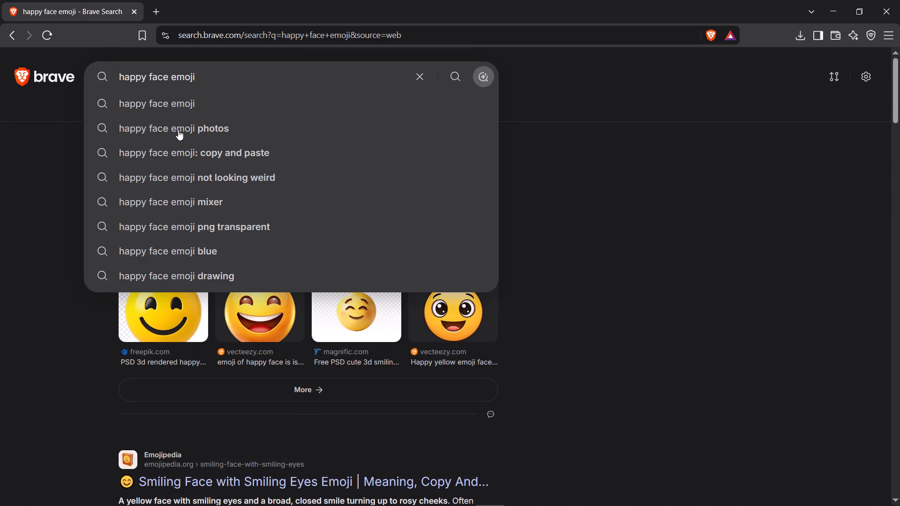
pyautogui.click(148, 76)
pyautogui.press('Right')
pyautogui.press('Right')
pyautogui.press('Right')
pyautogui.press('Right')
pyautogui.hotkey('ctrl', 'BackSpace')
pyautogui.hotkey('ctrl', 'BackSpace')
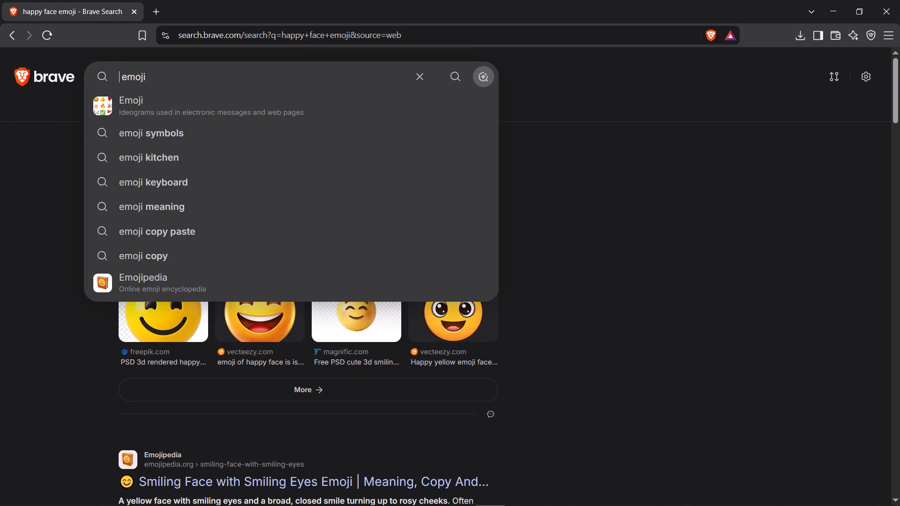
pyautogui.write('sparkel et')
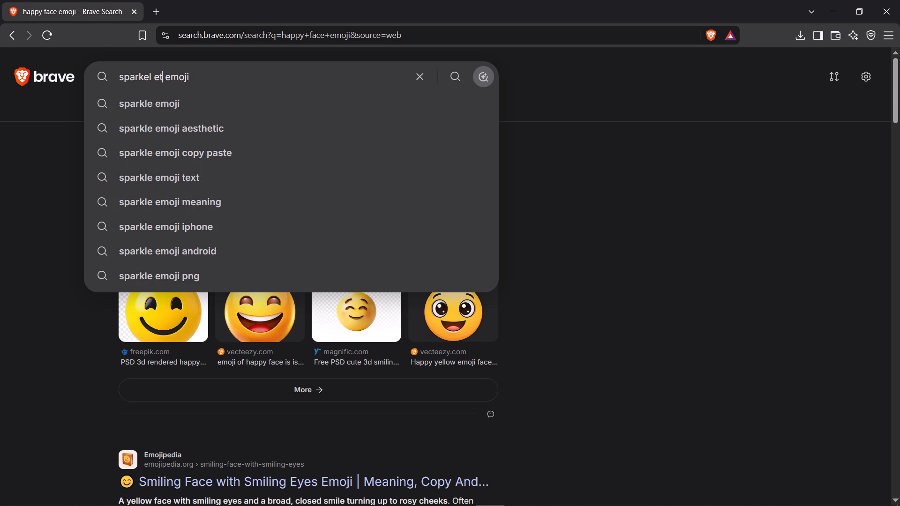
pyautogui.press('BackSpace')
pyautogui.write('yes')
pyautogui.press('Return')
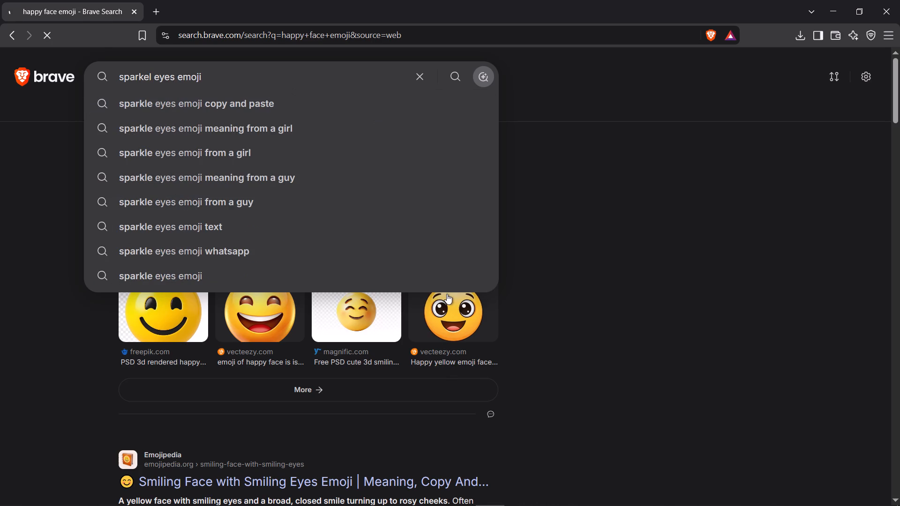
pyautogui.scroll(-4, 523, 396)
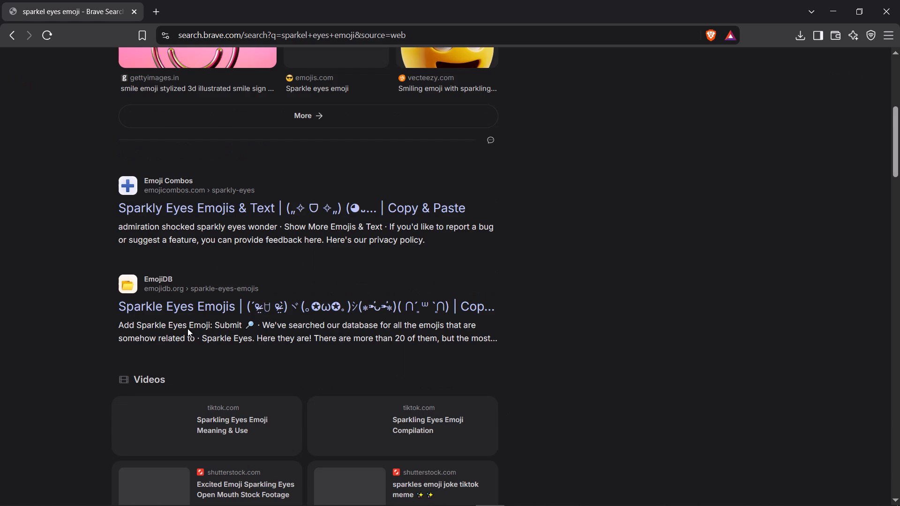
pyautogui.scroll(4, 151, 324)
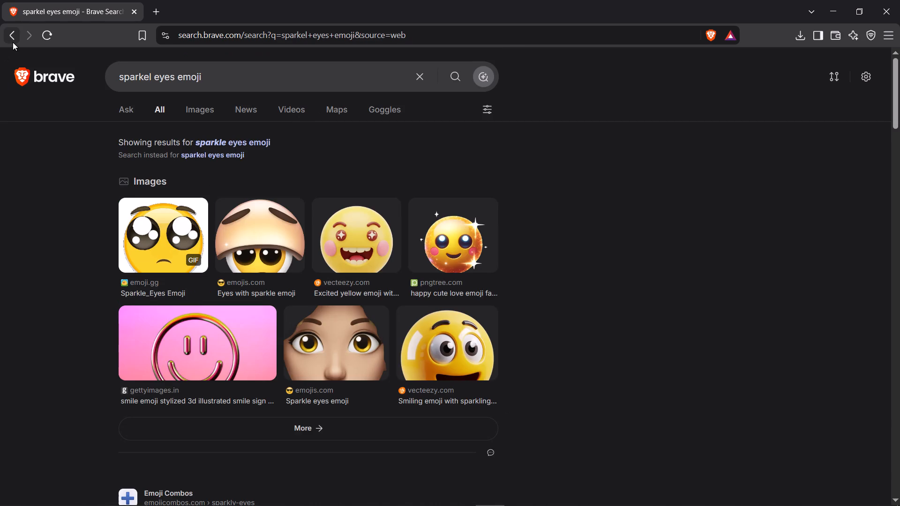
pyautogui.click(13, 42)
# Copy the grinning face emoji from the EmojiTerra result and add it after "Now try this" in the CapCut caption.
pyautogui.scroll(-3, 96, 457)
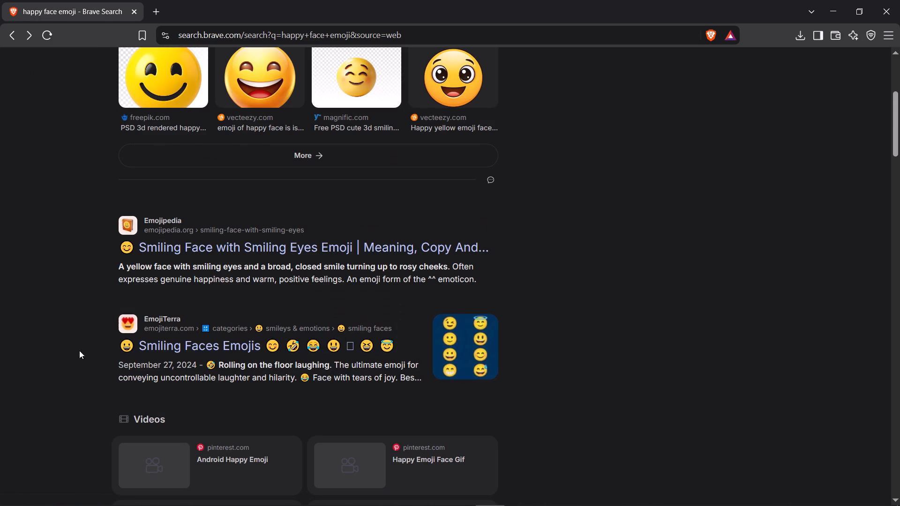
pyautogui.moveTo(104, 343); pyautogui.dragTo(131, 350)
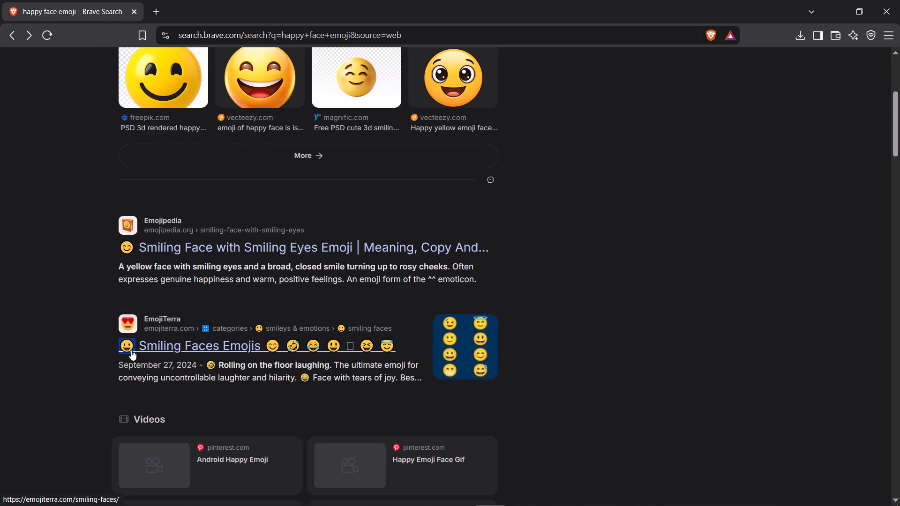
pyautogui.hotkey('ctrl', 'c')
pyautogui.hotkey('alt', 'Tab')
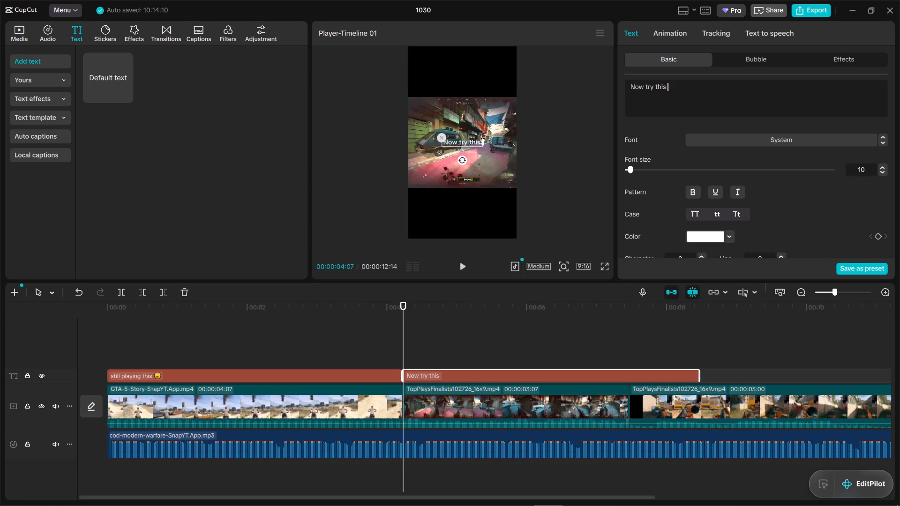
pyautogui.hotkey('ctrl', 'v')
# Play the cut from the GTA 5 clip to the first TopPlaysFinalists clip repeatedly to check the caption change.
pyautogui.click(371, 339)
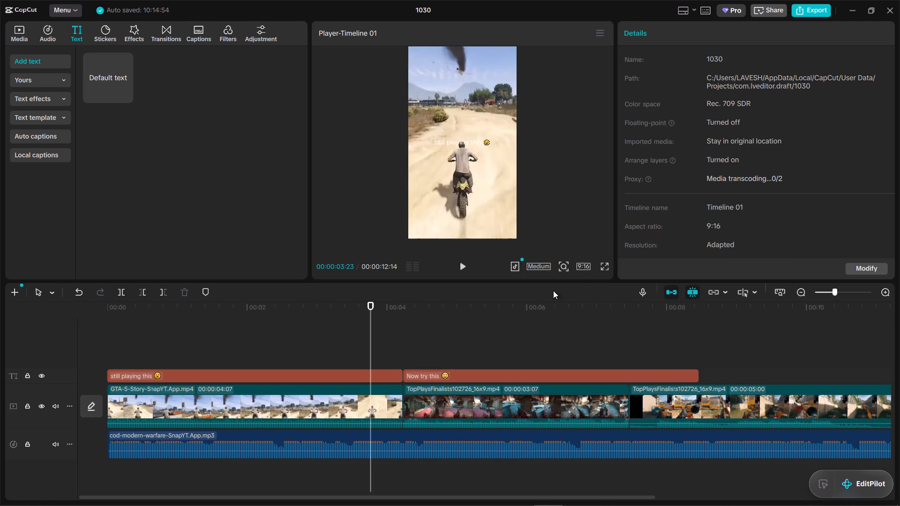
pyautogui.press('space')
pyautogui.press('space')
pyautogui.click(373, 327)
pyautogui.moveTo(373, 327); pyautogui.dragTo(379, 331)
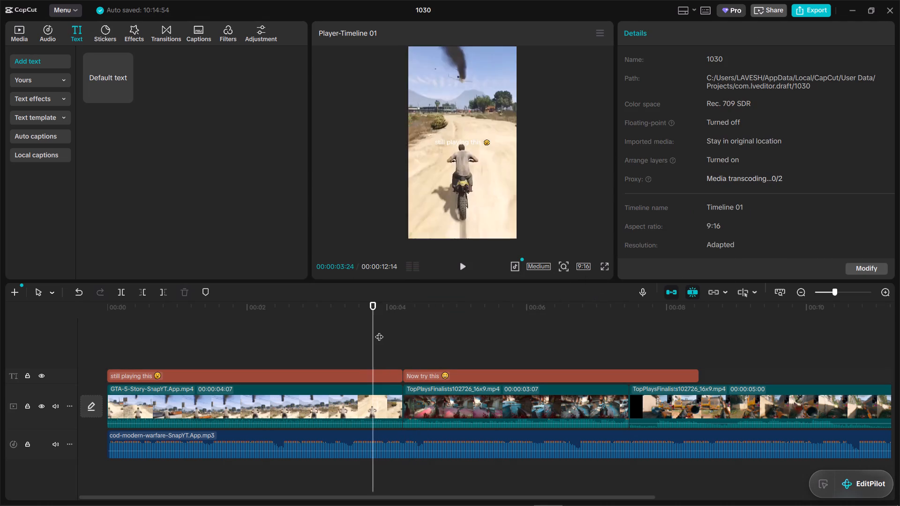
pyautogui.moveTo(379, 331); pyautogui.dragTo(400, 331)
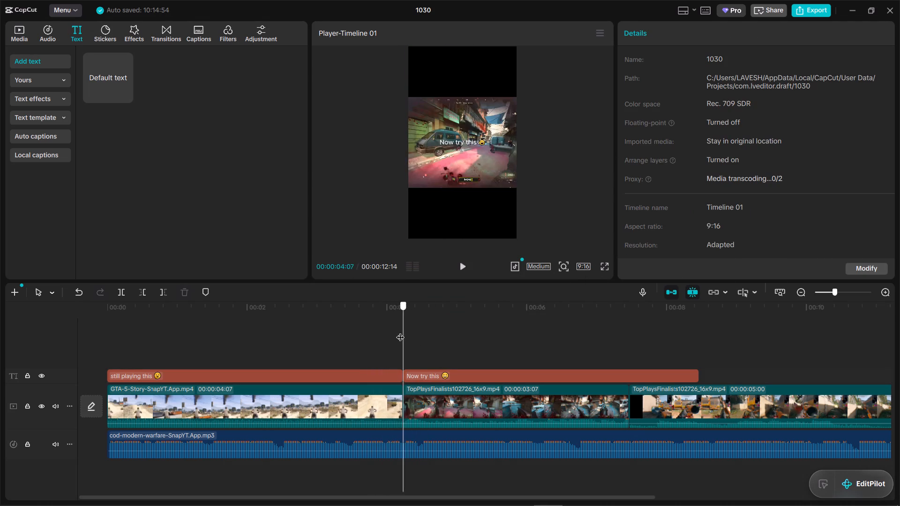
pyautogui.moveTo(400, 331); pyautogui.dragTo(379, 331)
pyautogui.press('space')
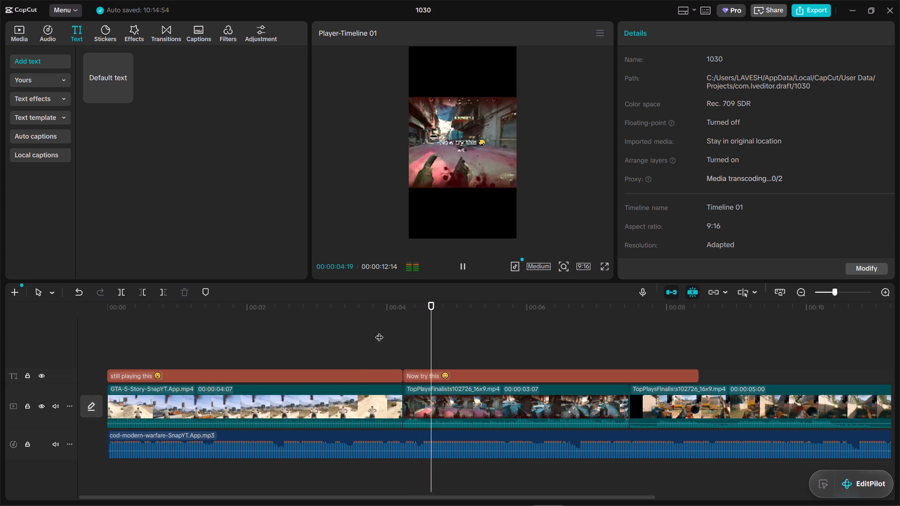
pyautogui.press('space')
pyautogui.click(379, 331)
pyautogui.press('space')
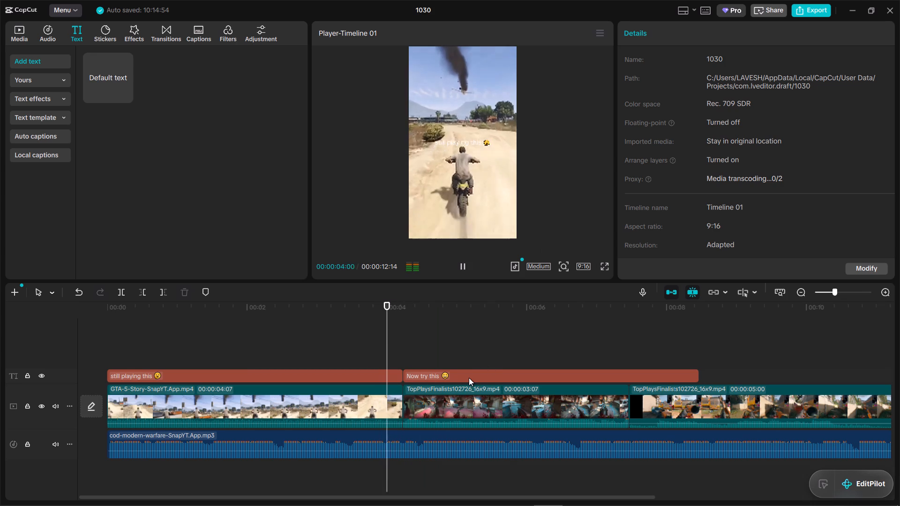
pyautogui.press('space')
pyautogui.press('space')
pyautogui.press('space')
# Change the second caption's capital N to lowercase so it reads "now try this 😀", and play back the cut.
pyautogui.click(469, 378)
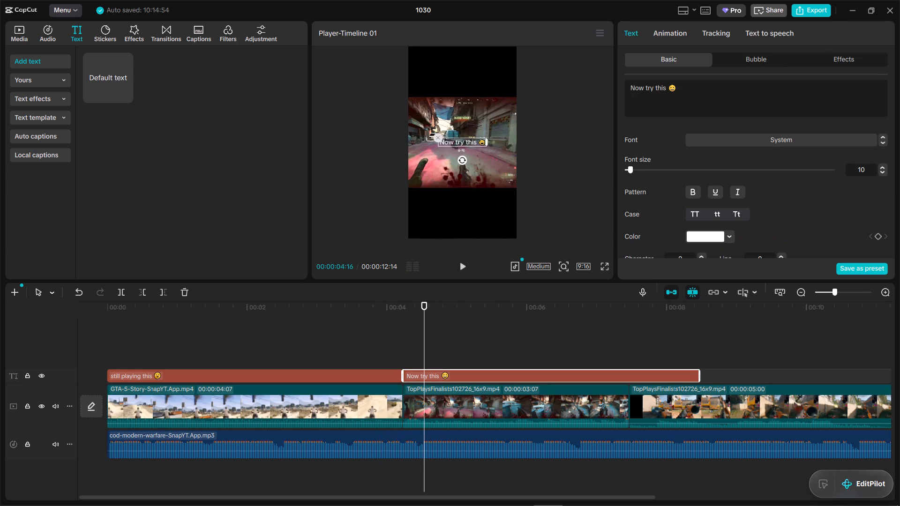
pyautogui.click(635, 88)
pyautogui.press('BackSpace')
pyautogui.press('n')
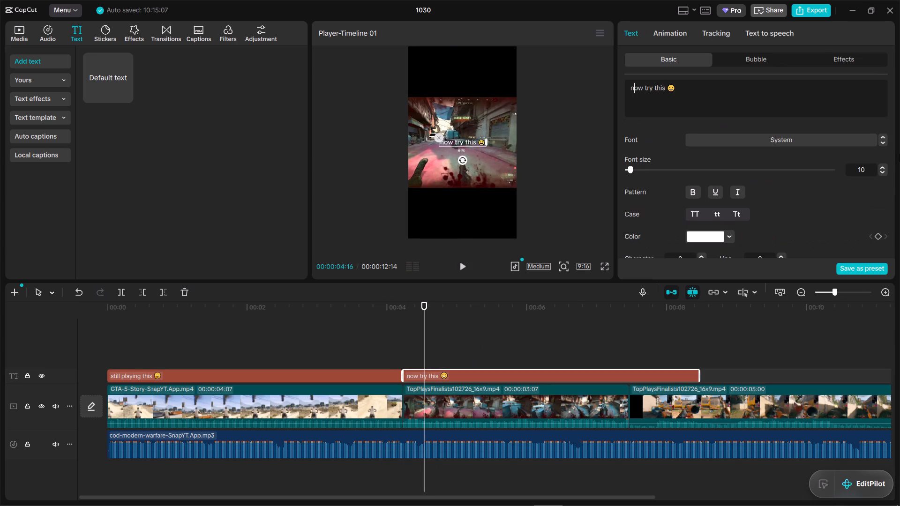
pyautogui.click(377, 357)
pyautogui.press('space')
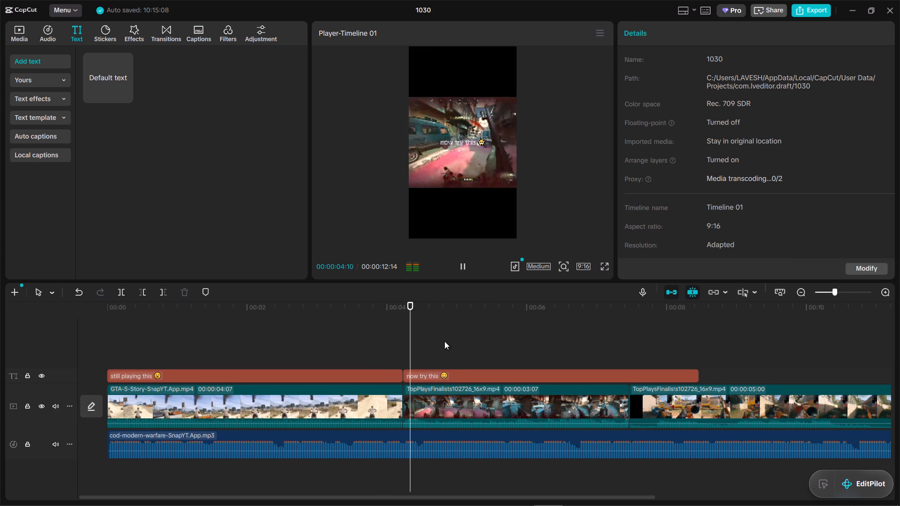
pyautogui.press('space')
# Extend the "now try this" caption to the end of the last TopPlaysFinalists clip.
pyautogui.click(677, 380)
pyautogui.moveTo(697, 375); pyautogui.dragTo(726, 379)
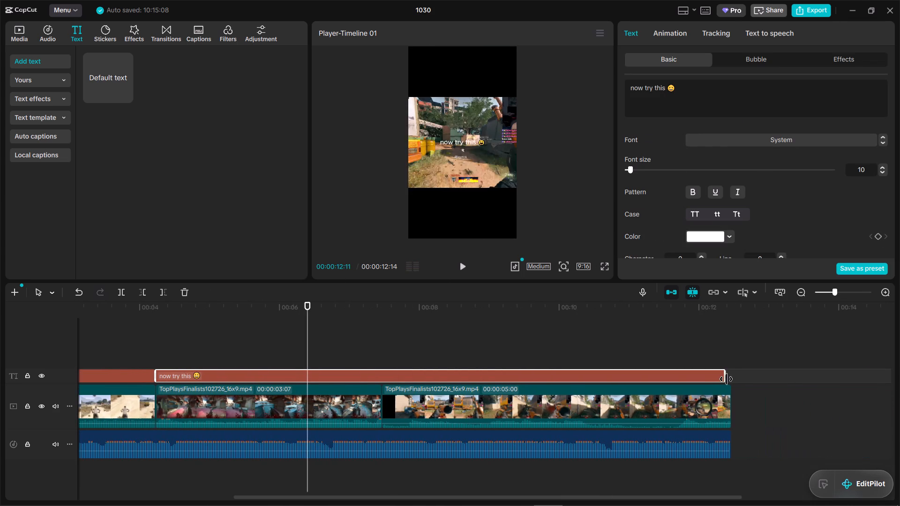
pyautogui.moveTo(726, 379); pyautogui.dragTo(727, 379)
# Move the playhead to 00:00:04:07 and add the white-and-yellow MW4 logo above the caption track, starting slightly before the first TopPlaysFinalists clip.
pyautogui.click(550, 349)
pyautogui.moveTo(550, 349); pyautogui.dragTo(76, 331)
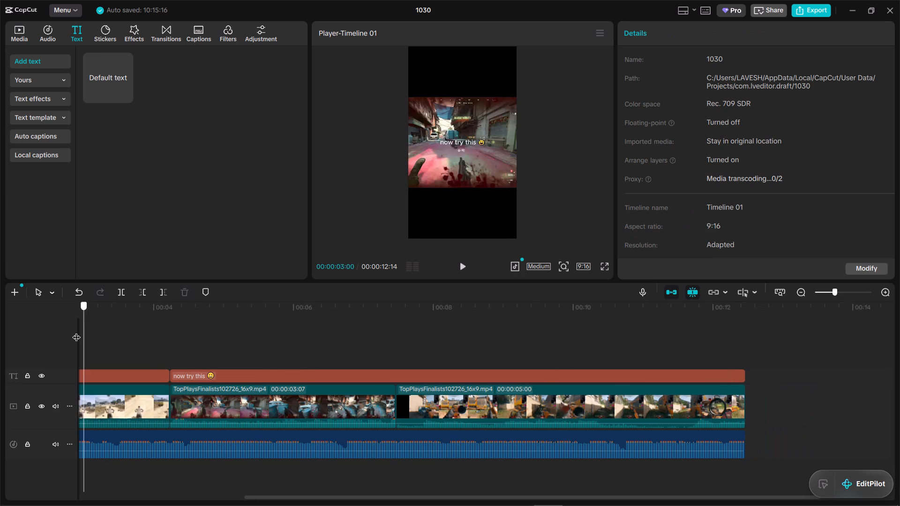
pyautogui.moveTo(76, 331); pyautogui.dragTo(251, 341)
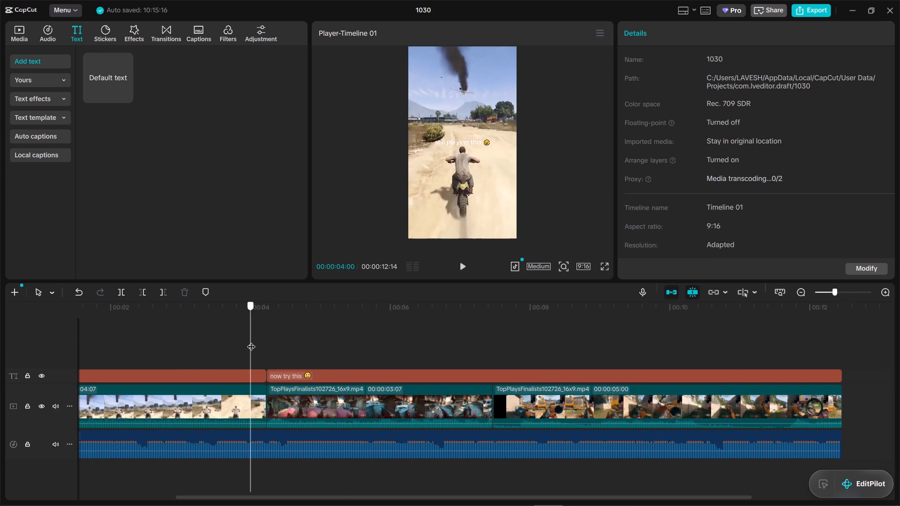
pyautogui.moveTo(251, 341); pyautogui.dragTo(215, 342)
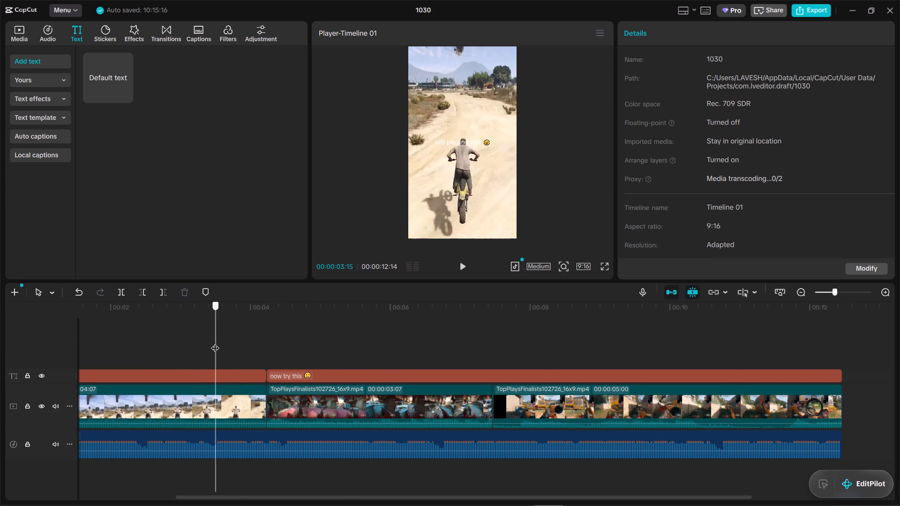
pyautogui.moveTo(215, 342); pyautogui.dragTo(267, 353)
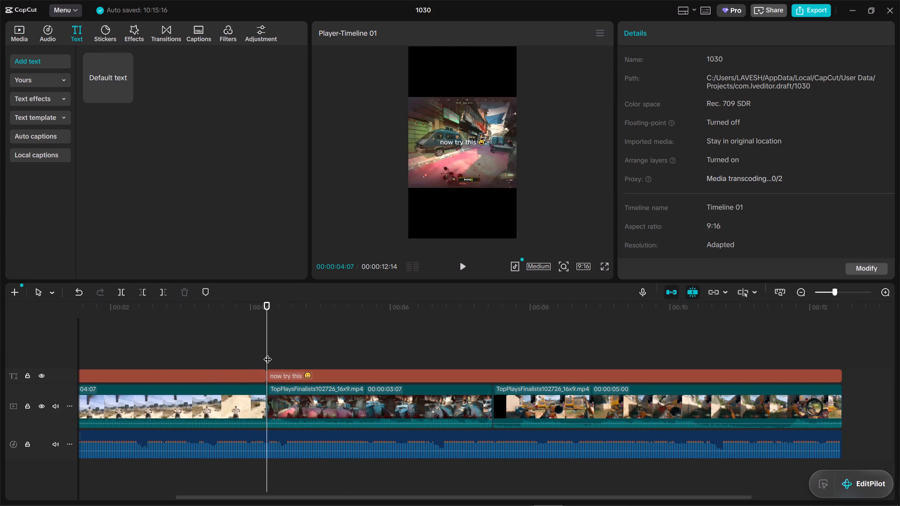
pyautogui.click(25, 35)
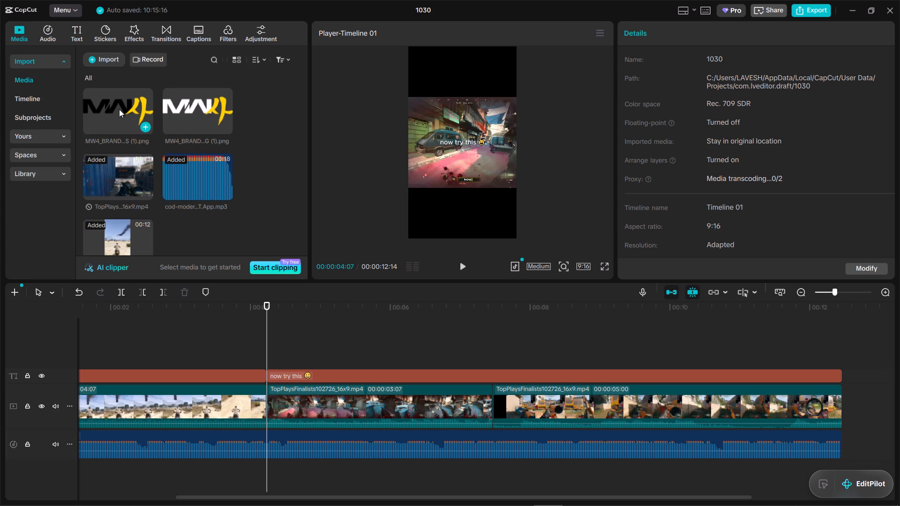
pyautogui.click(119, 109)
pyautogui.click(196, 112)
pyautogui.moveTo(202, 103); pyautogui.dragTo(221, 354)
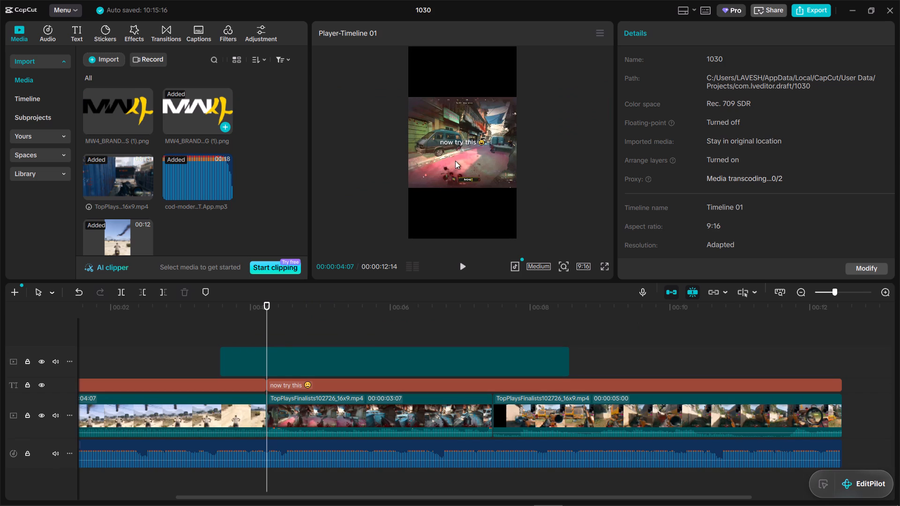
# Move the MW4 logo to the upper edge of the gameplay footage, horizontally centred at about Y 533, and check it full screen.
pyautogui.click(445, 139)
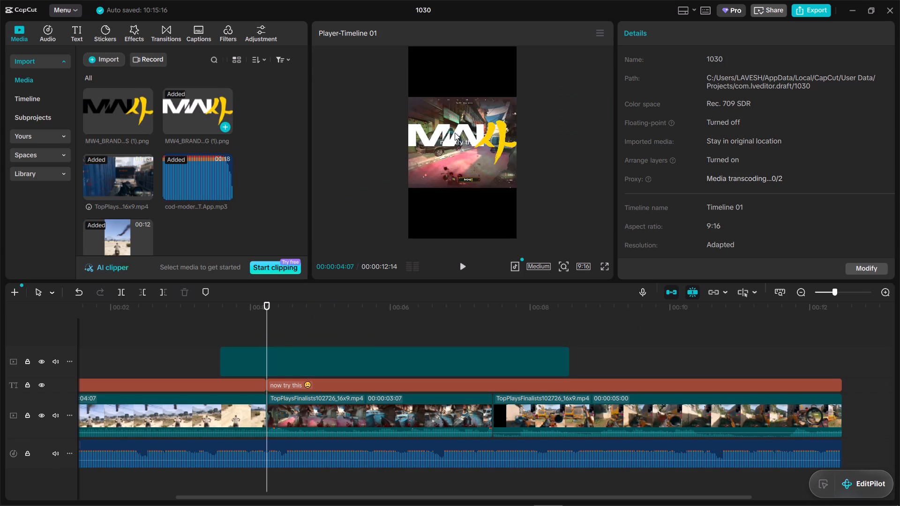
pyautogui.moveTo(455, 133); pyautogui.dragTo(479, 99)
pyautogui.moveTo(474, 103); pyautogui.dragTo(446, 82)
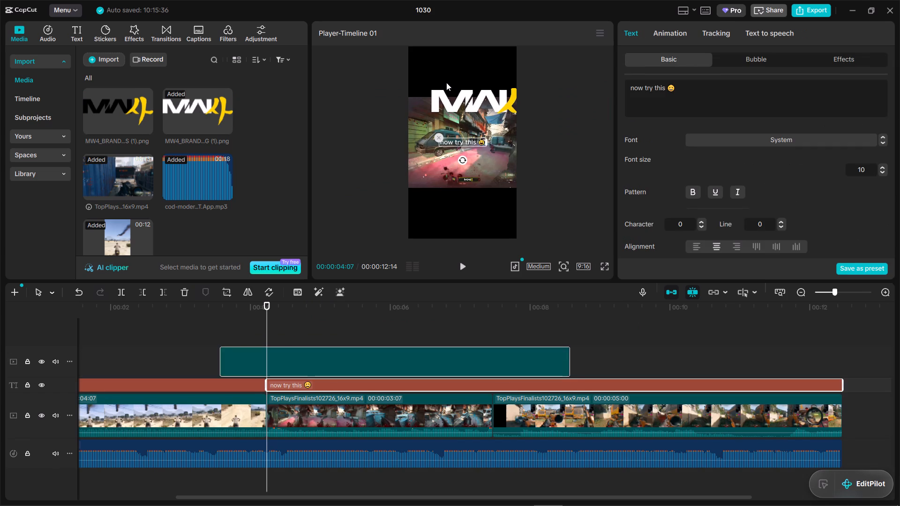
pyautogui.moveTo(446, 82); pyautogui.dragTo(450, 105)
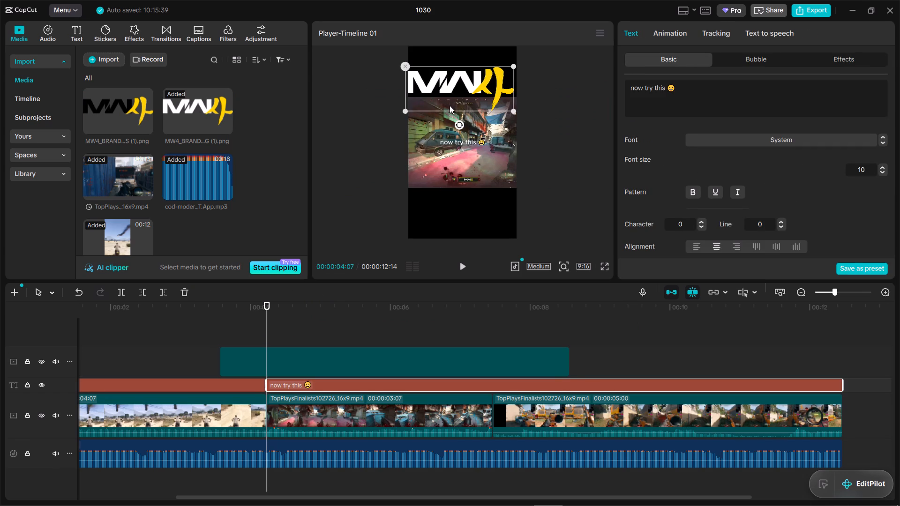
pyautogui.moveTo(450, 105); pyautogui.dragTo(450, 108)
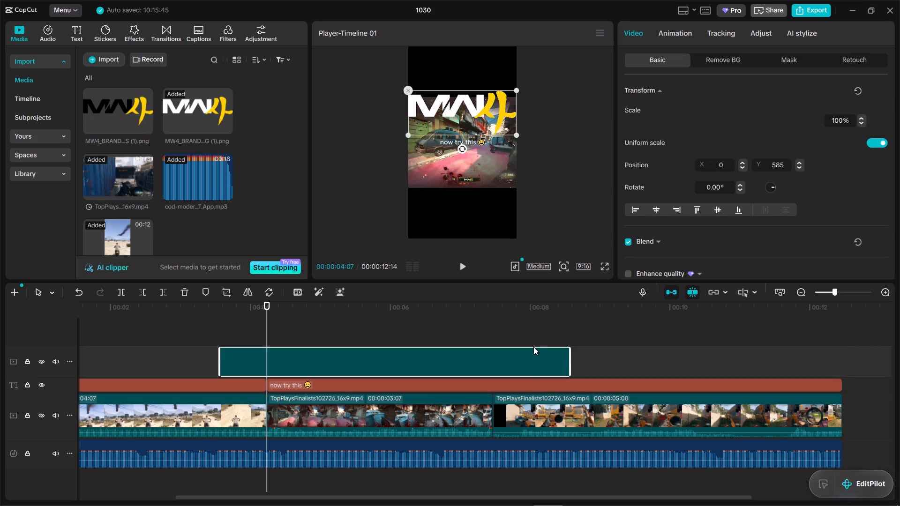
pyautogui.click(455, 106)
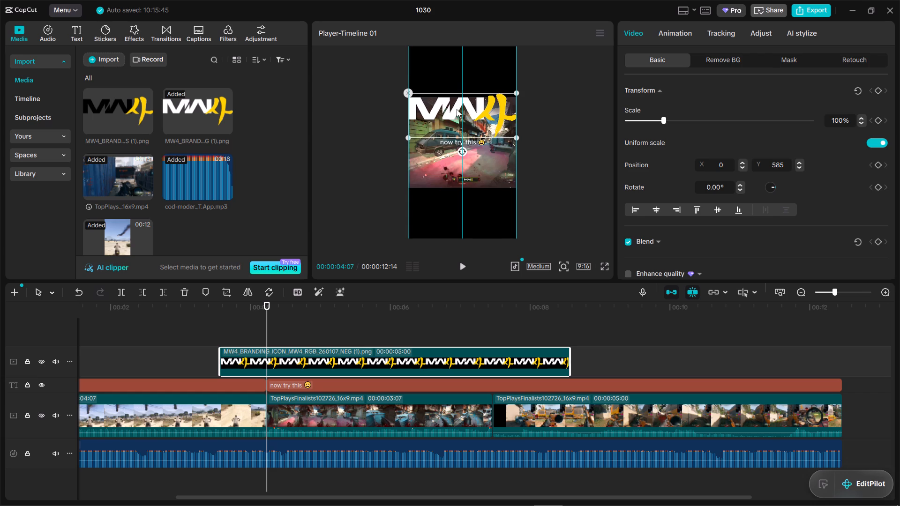
pyautogui.click(603, 269)
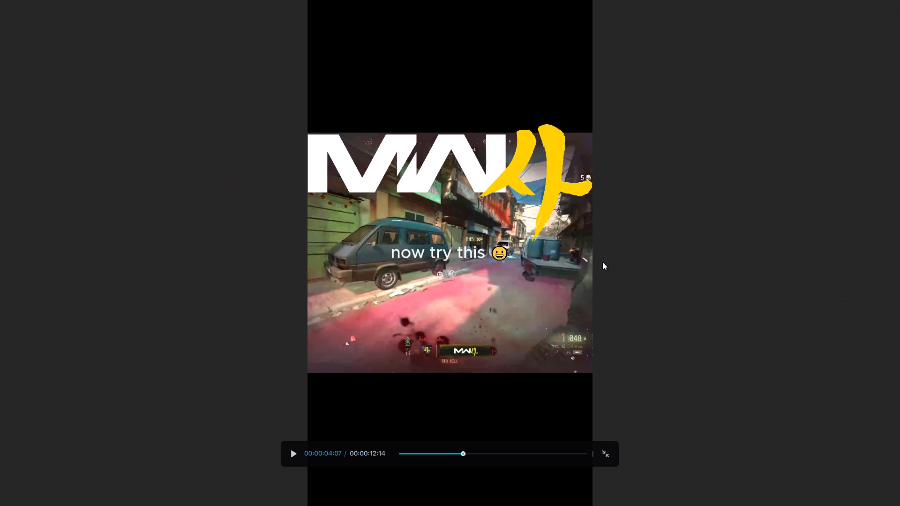
pyautogui.press('Escape')
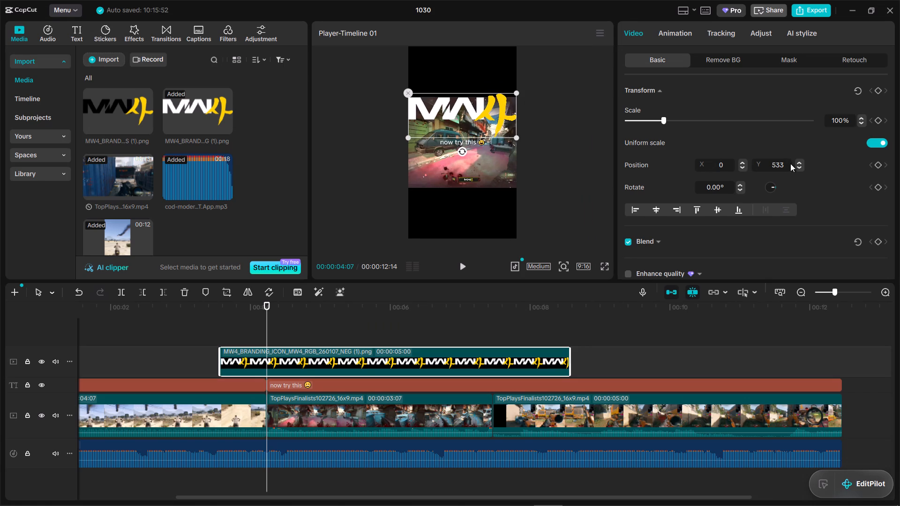
# Fine-tune the MW4 logo's vertical position to Y 546, checking its alignment with the footage's upper edge in the full-screen preview.
pyautogui.tripleClick(798, 163)
pyautogui.tripleClick(798, 163)
pyautogui.doubleClick(798, 163)
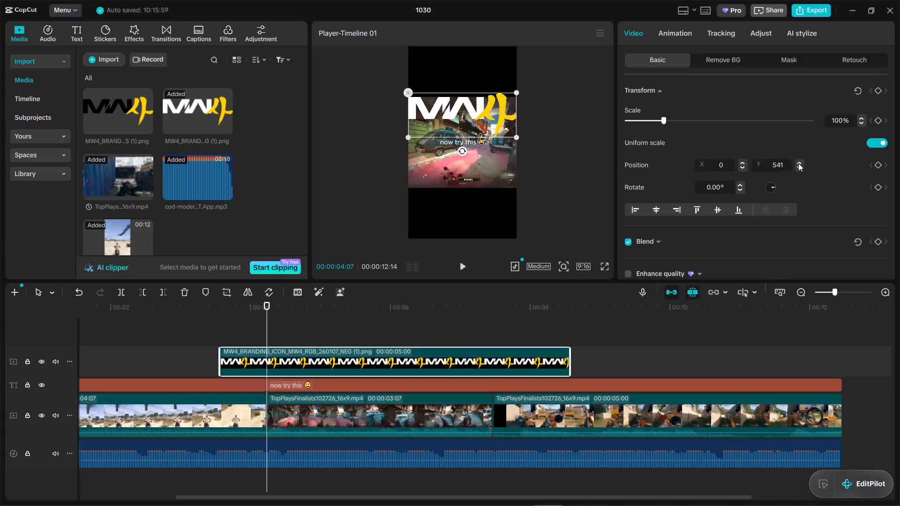
pyautogui.tripleClick(800, 169)
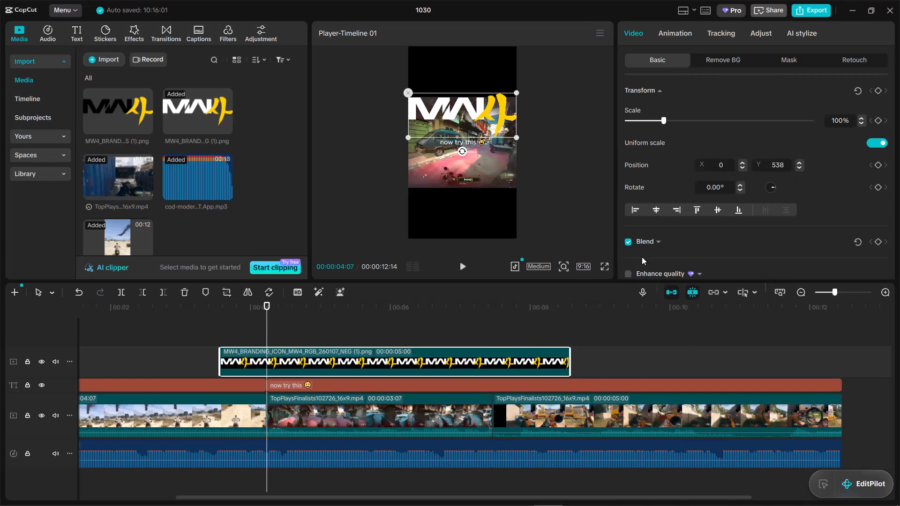
pyautogui.click(606, 266)
pyautogui.press('Escape')
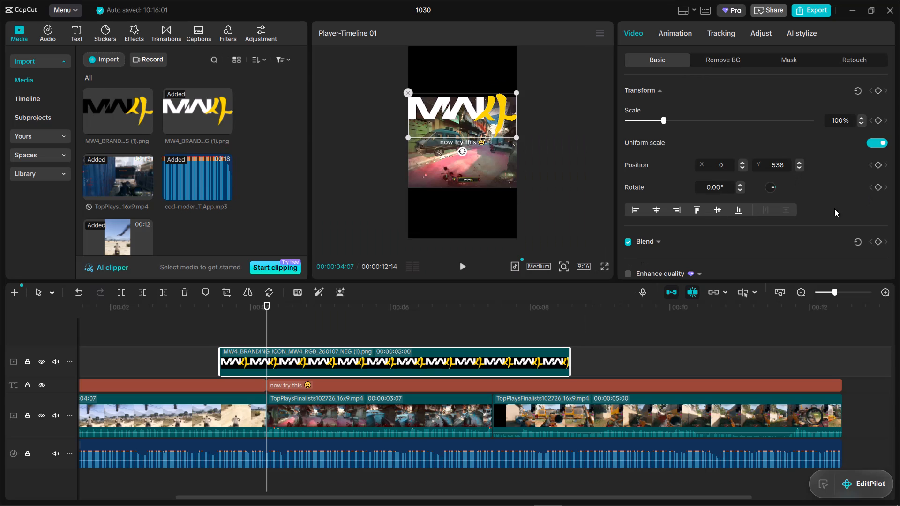
pyautogui.doubleClick(799, 161)
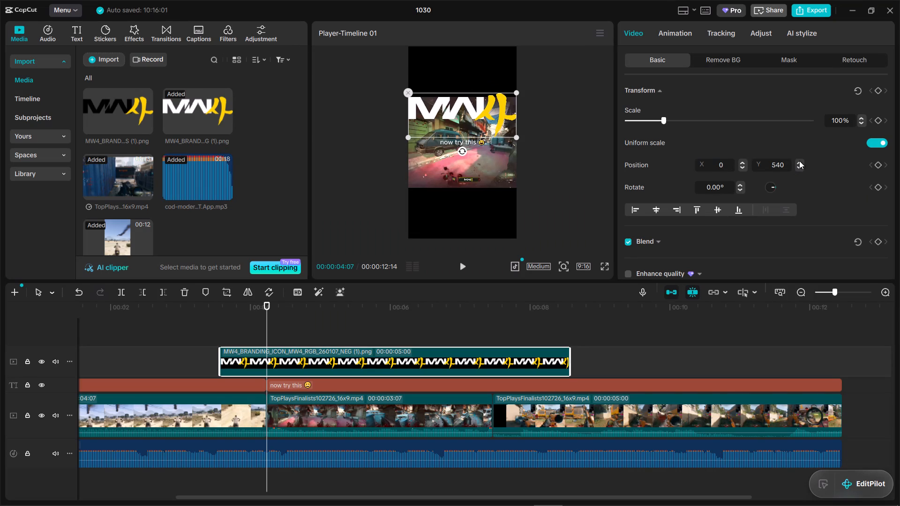
pyautogui.click(607, 265)
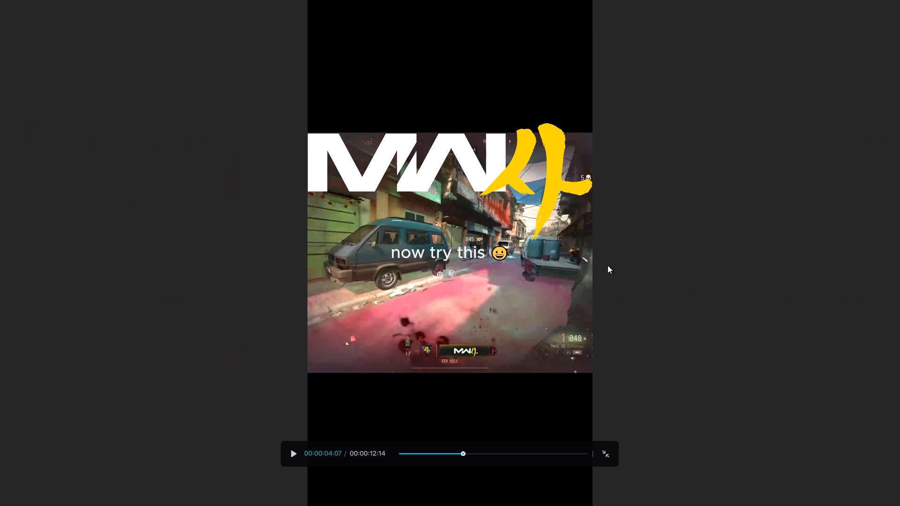
pyautogui.press('Escape')
pyautogui.doubleClick(801, 161)
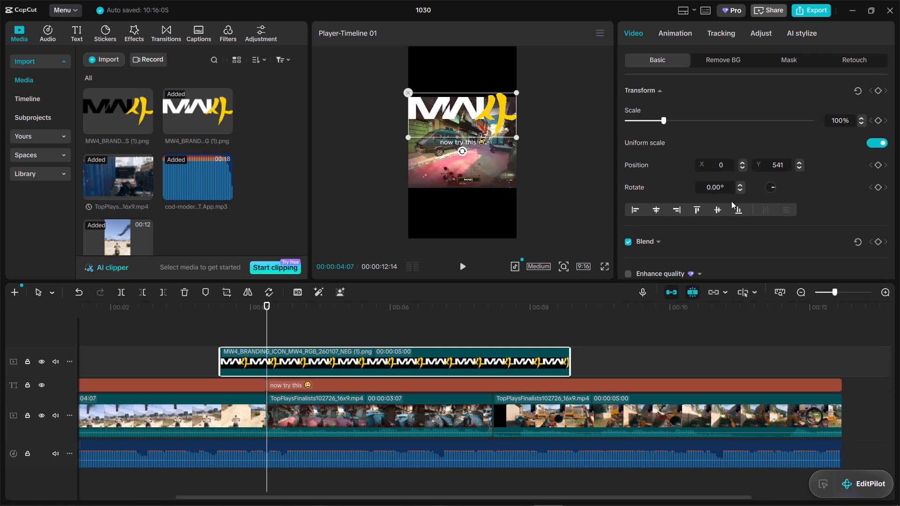
pyautogui.click(604, 264)
pyautogui.press('Escape')
pyautogui.click(783, 166)
pyautogui.press('BackSpace')
pyautogui.press('6')
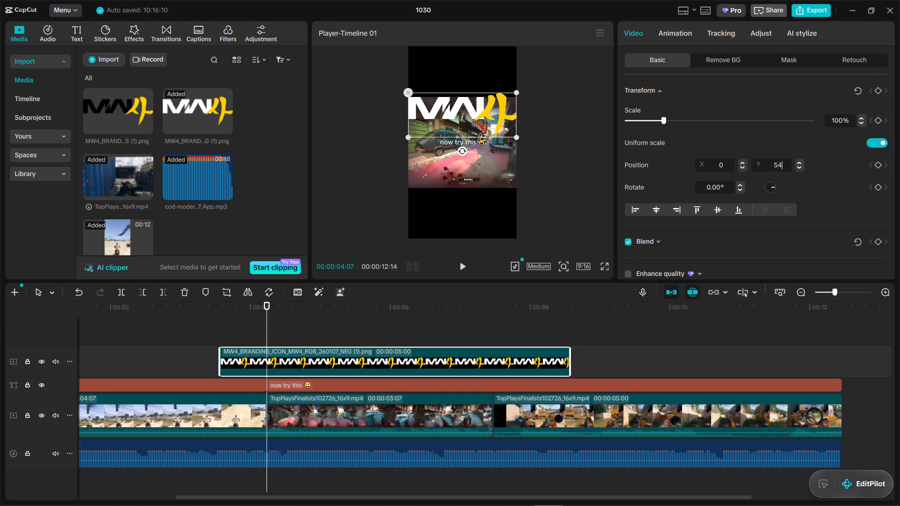
pyautogui.press('Return')
pyautogui.click(605, 268)
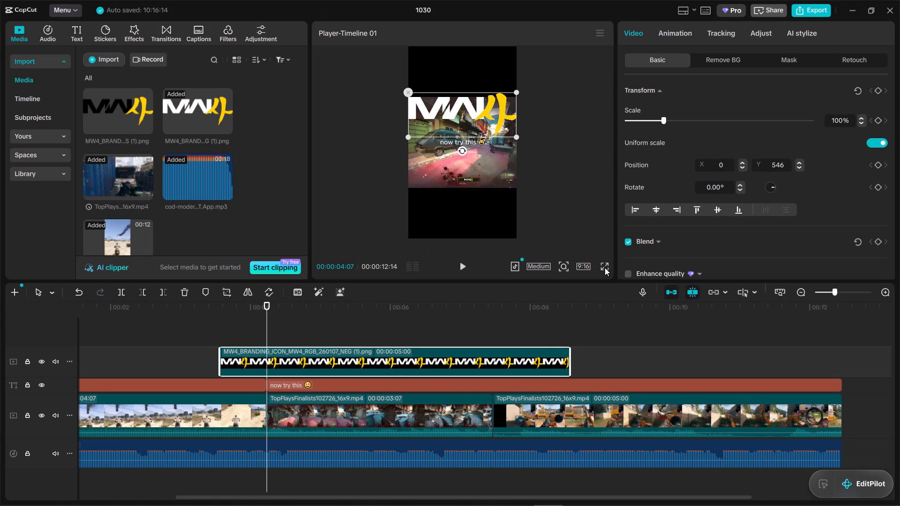
pyautogui.press('Escape')
# Move the playhead to 00:00:03:21 and crop the GTA 5 clip to a 3:4 ratio.
pyautogui.click(425, 327)
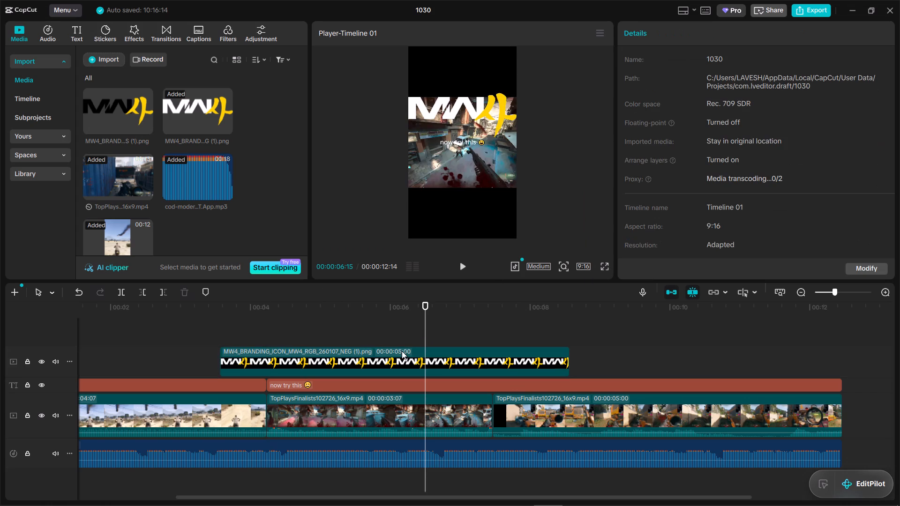
pyautogui.moveTo(424, 332); pyautogui.dragTo(246, 329)
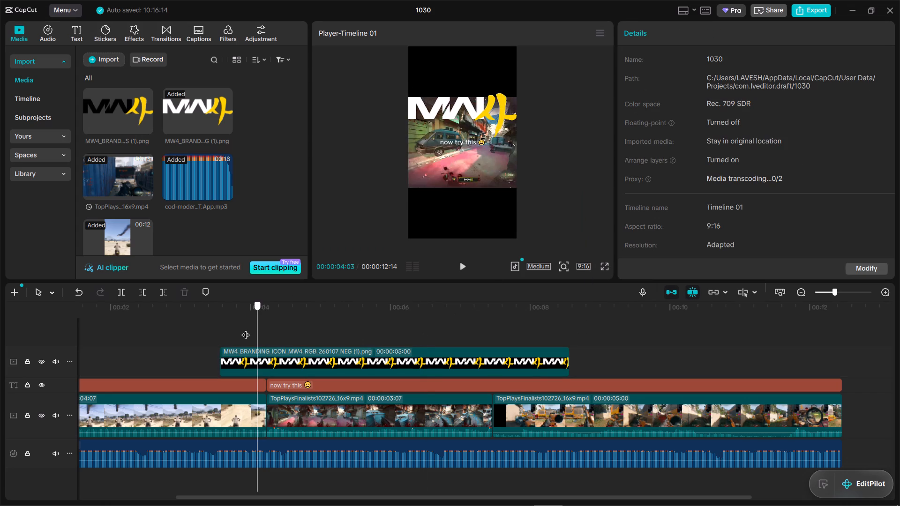
pyautogui.moveTo(246, 329); pyautogui.dragTo(230, 325)
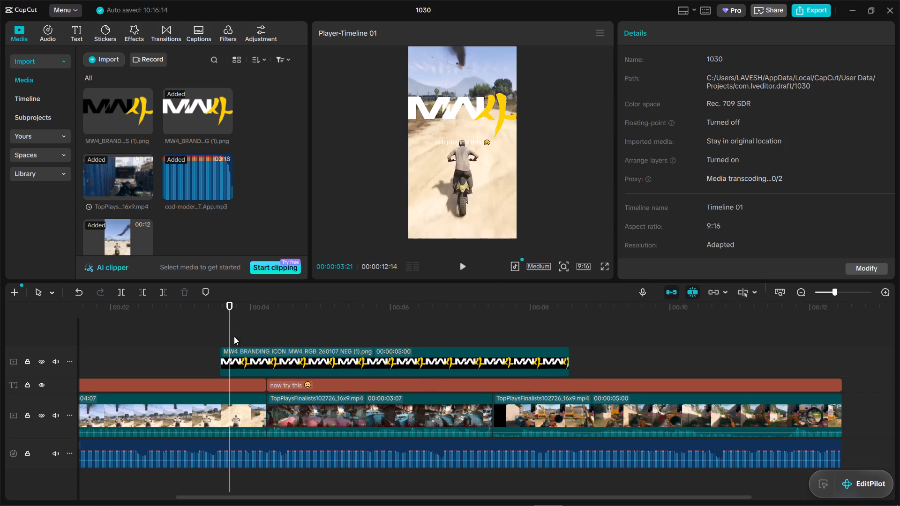
pyautogui.click(220, 387)
pyautogui.click(241, 419)
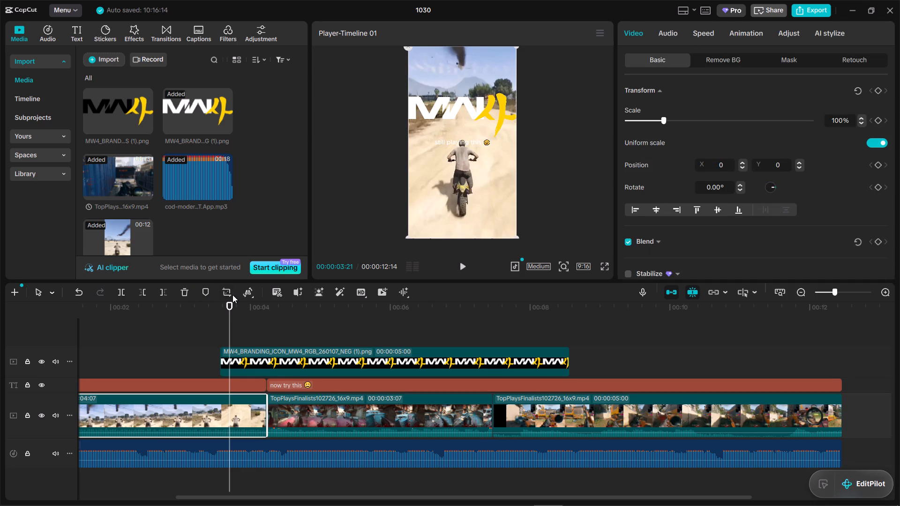
pyautogui.click(232, 295)
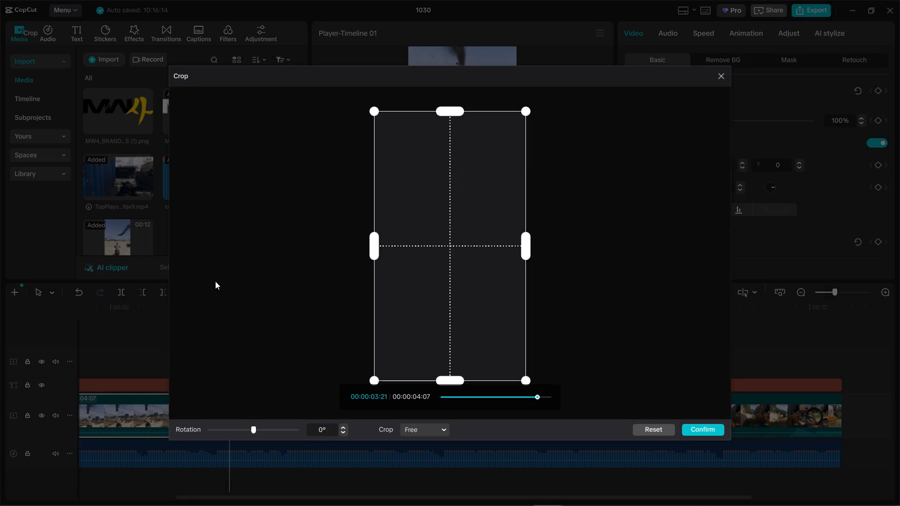
pyautogui.moveTo(449, 118); pyautogui.dragTo(449, 179)
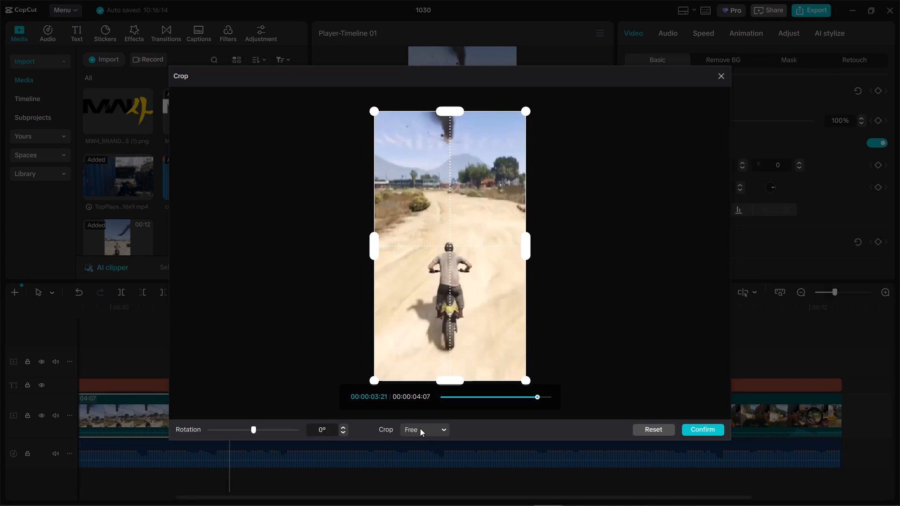
pyautogui.click(420, 428)
pyautogui.click(433, 392)
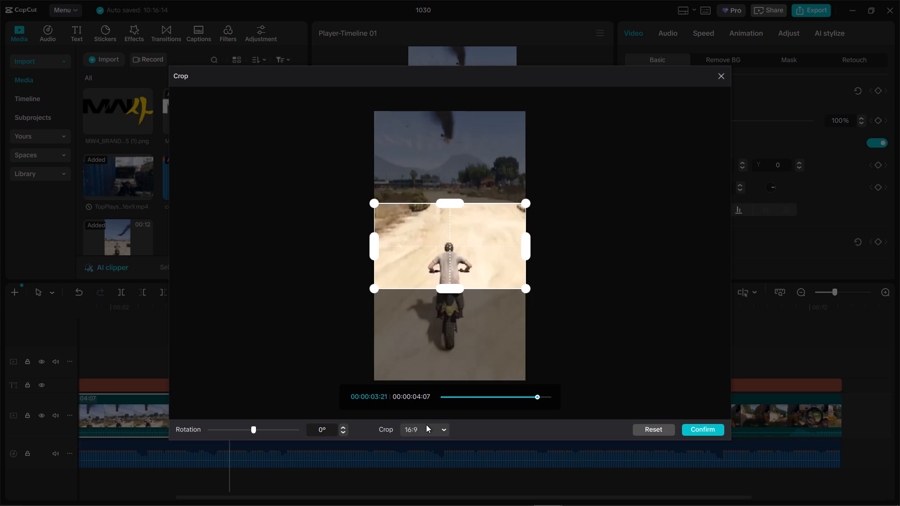
pyautogui.click(426, 424)
pyautogui.click(429, 372)
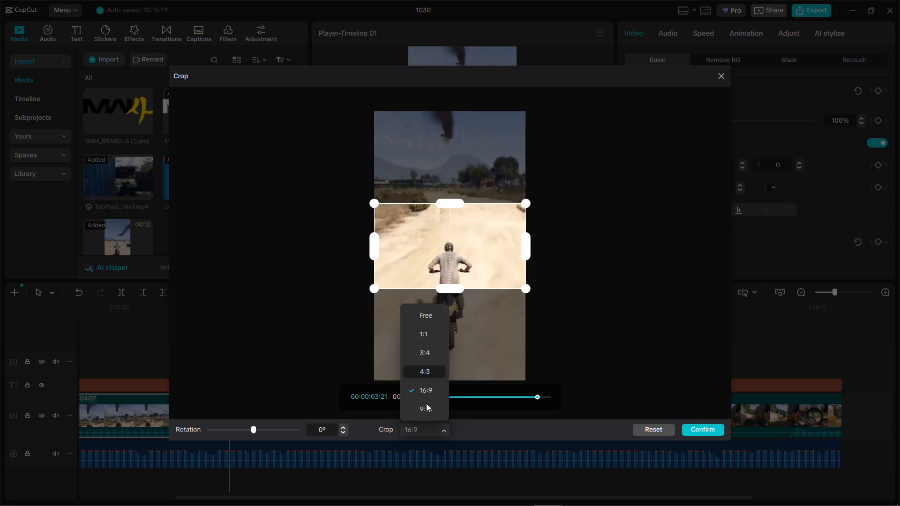
pyautogui.click(424, 428)
pyautogui.click(428, 344)
pyautogui.click(428, 353)
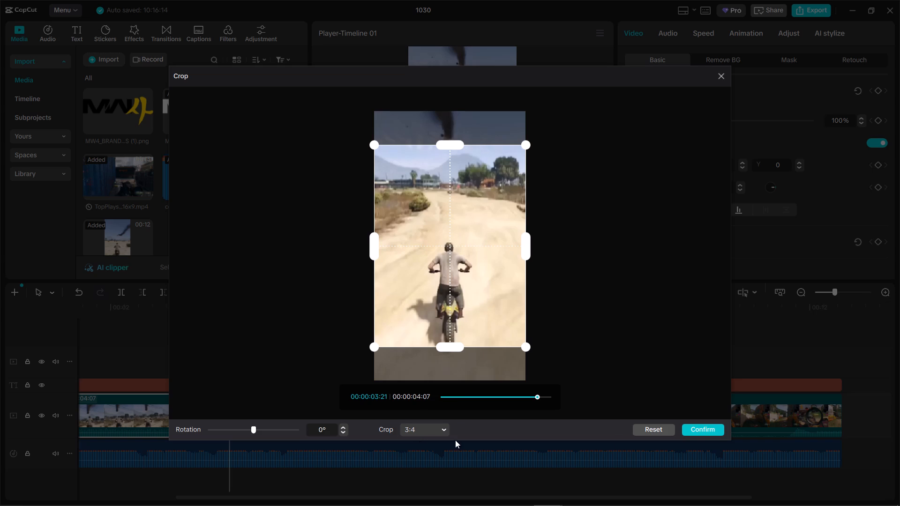
pyautogui.click(693, 432)
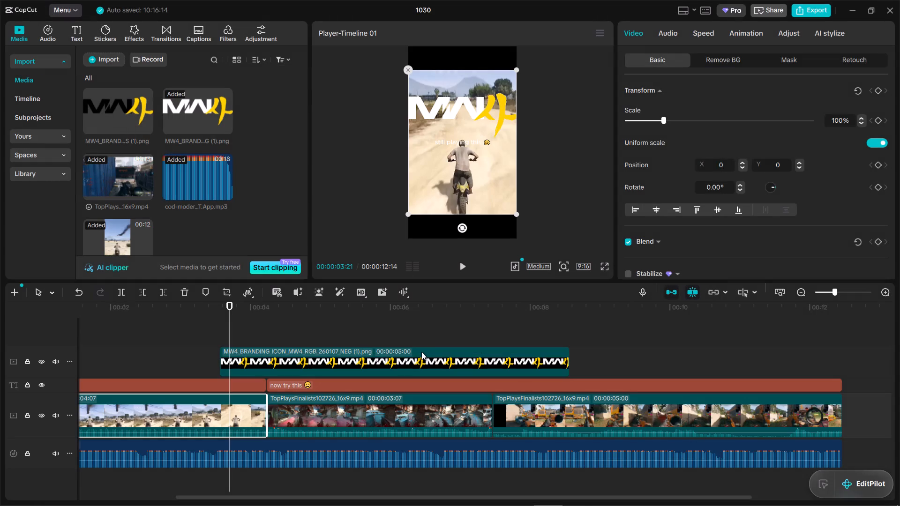
# Play back the cut into the first TopPlaysFinalists clip, and play again from the timeline start to check the cropped opening.
pyautogui.click(194, 339)
pyautogui.press('space')
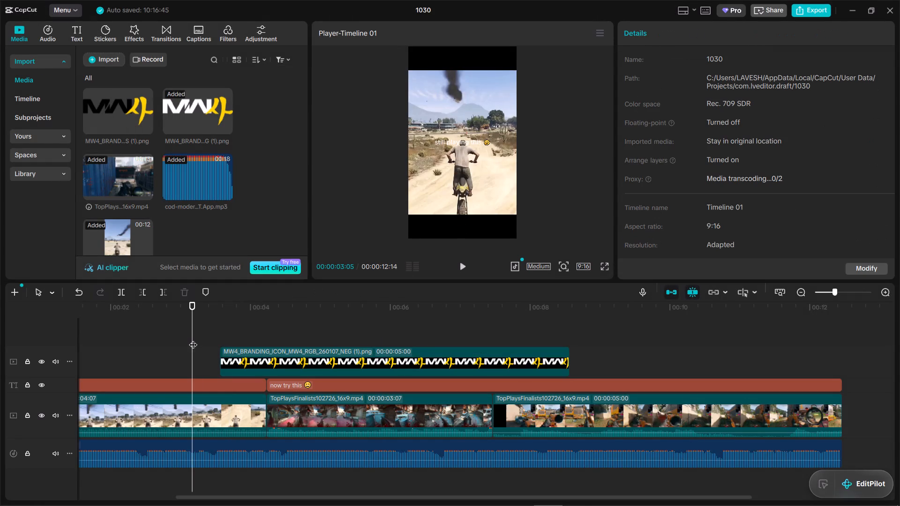
pyautogui.press('space')
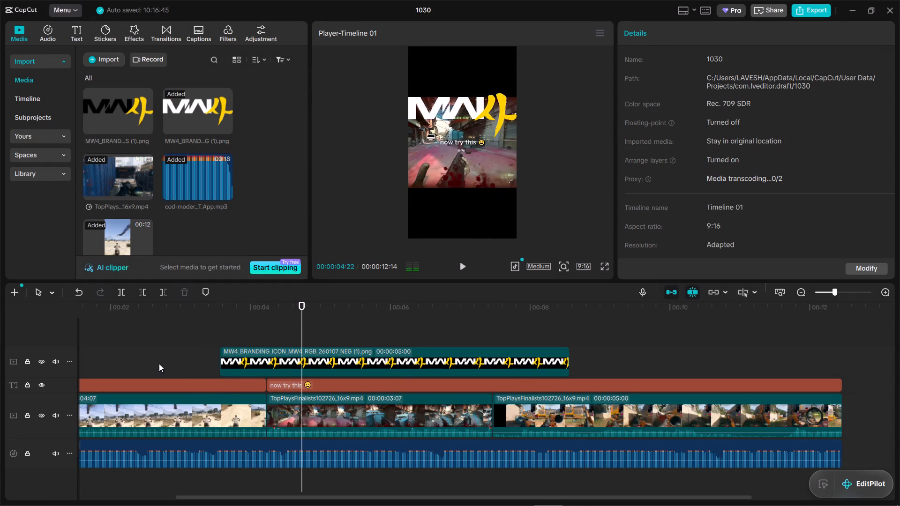
pyautogui.click(187, 362)
pyautogui.moveTo(187, 362); pyautogui.dragTo(264, 369)
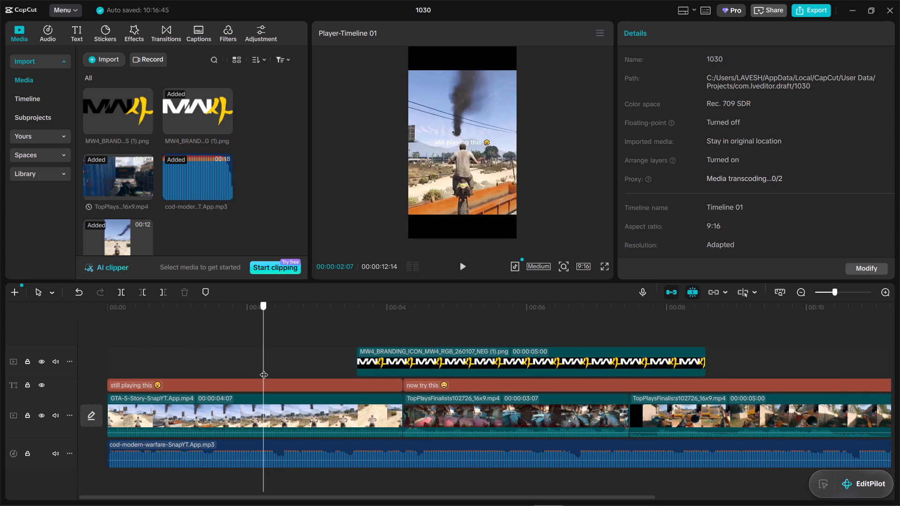
pyautogui.moveTo(264, 369); pyautogui.dragTo(0, 363)
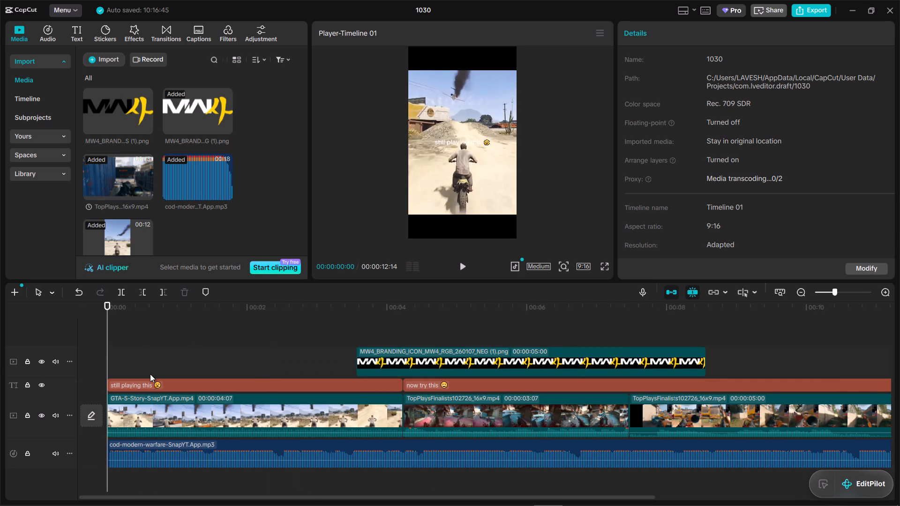
pyautogui.press('space')
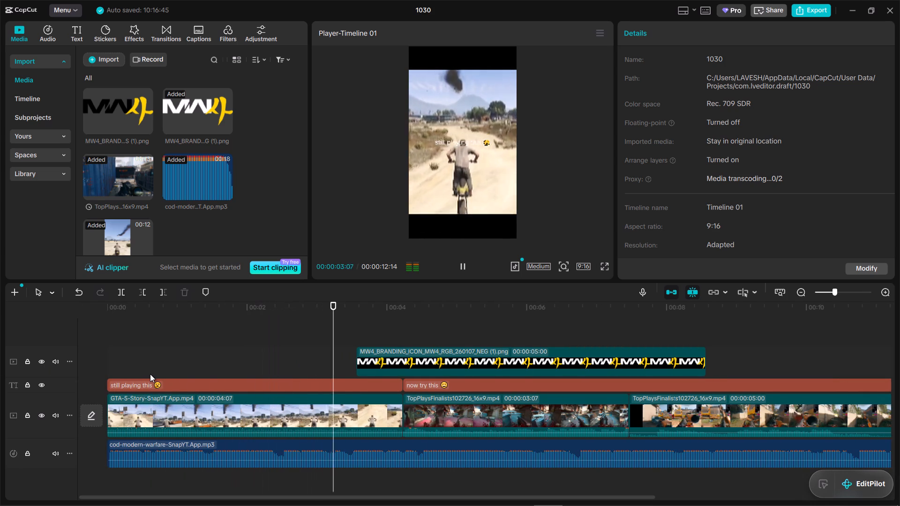
pyautogui.press('space')
# Scrub between the GTA 5 clip and the first TopPlaysFinalists clip to examine the cropped framing and the logo's entry.
pyautogui.click(228, 367)
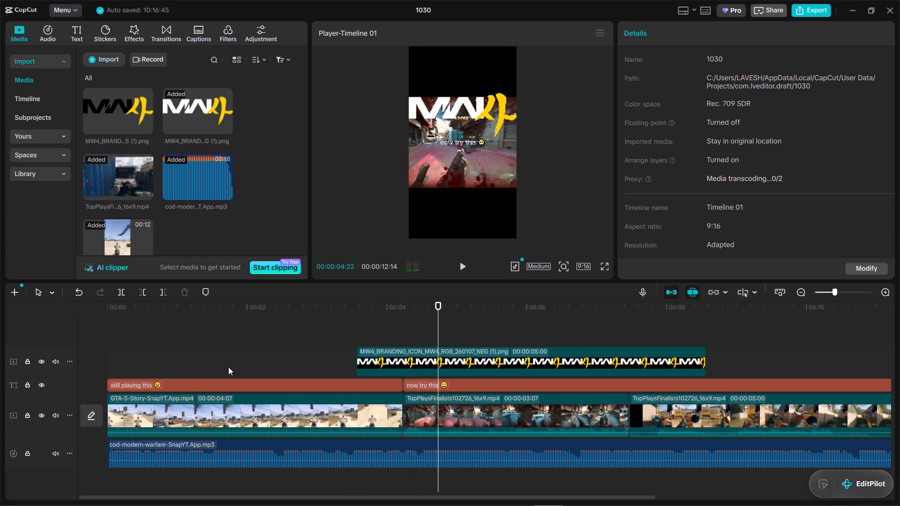
pyautogui.moveTo(228, 367); pyautogui.dragTo(375, 386)
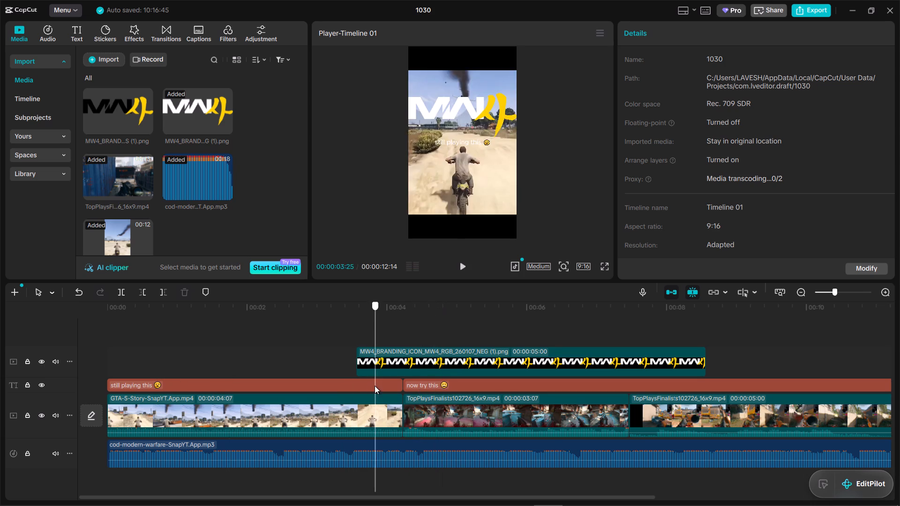
pyautogui.moveTo(375, 386); pyautogui.dragTo(367, 383)
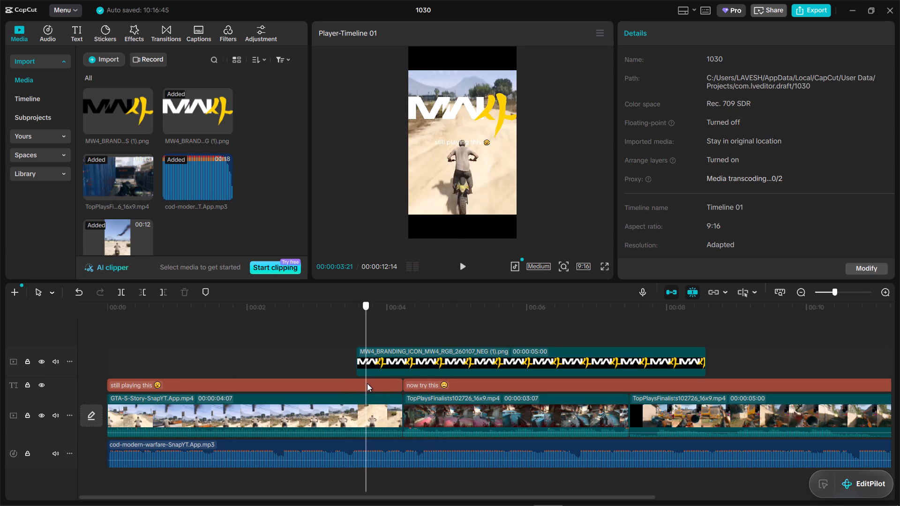
pyautogui.moveTo(367, 383); pyautogui.dragTo(367, 383)
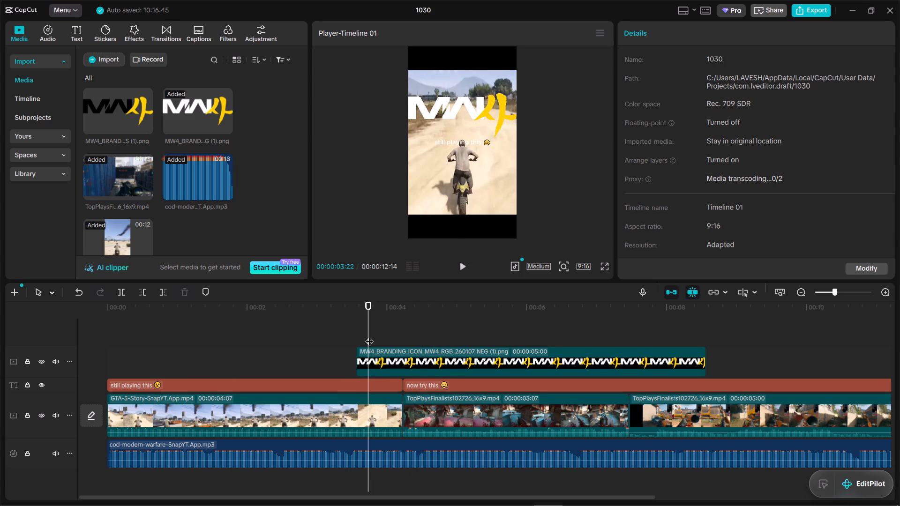
pyautogui.moveTo(365, 328); pyautogui.dragTo(330, 330)
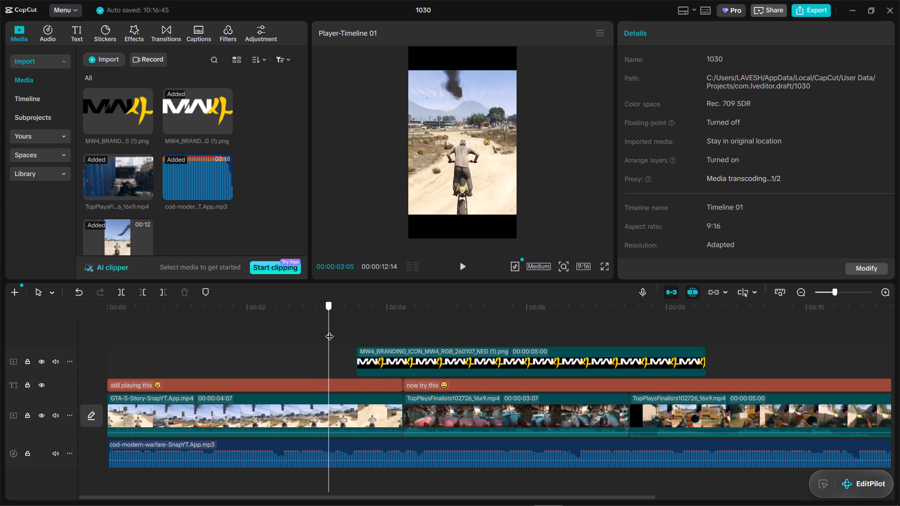
pyautogui.moveTo(330, 330); pyautogui.dragTo(337, 333)
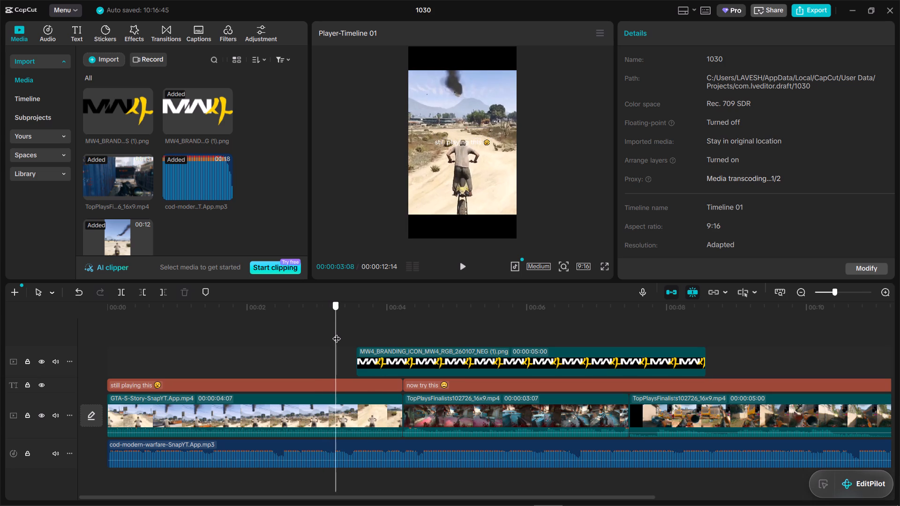
pyautogui.moveTo(337, 333); pyautogui.dragTo(305, 344)
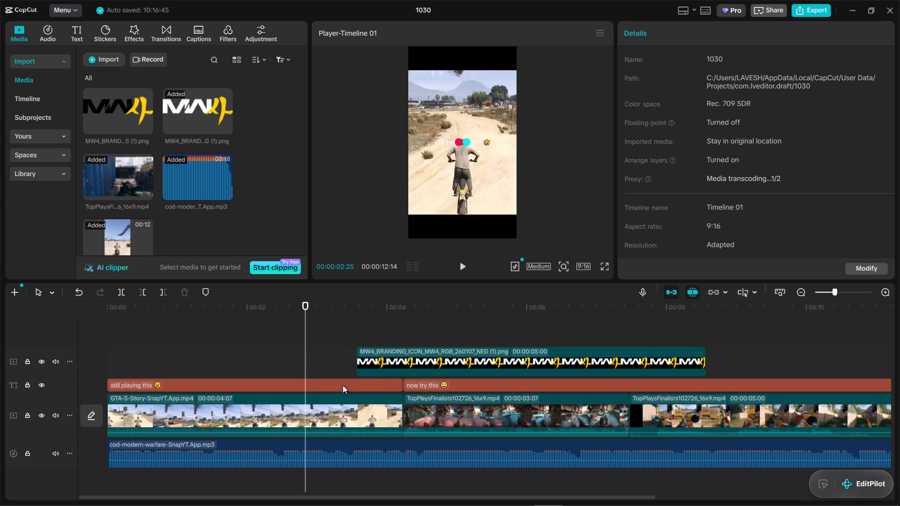
# Undo the 3:4 crop of the GTA 5 clip and return the playhead to the timeline start.
pyautogui.hotkey('ctrl', 'z')
pyautogui.click(286, 364)
pyautogui.moveTo(286, 364); pyautogui.dragTo(0, 355)
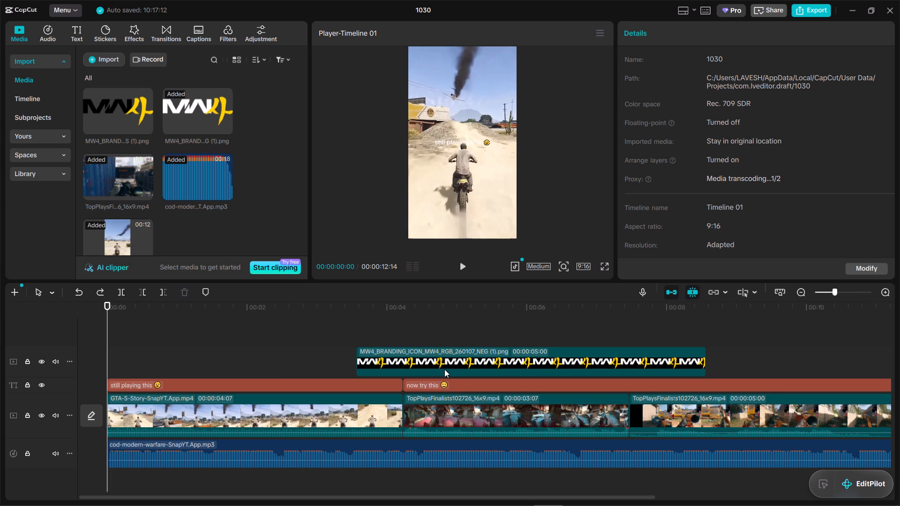
# Move the MW4 logo clip along its track to line up with the second TopPlaysFinalists clip, ending at 00:00:12:14.
pyautogui.click(444, 359)
pyautogui.moveTo(444, 359); pyautogui.dragTo(751, 378)
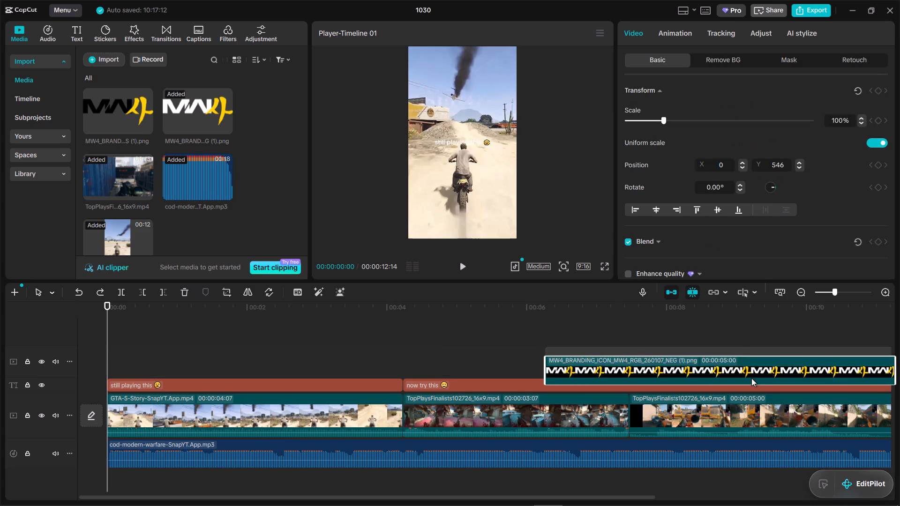
pyautogui.moveTo(751, 378); pyautogui.dragTo(577, 367)
pyautogui.click(467, 342)
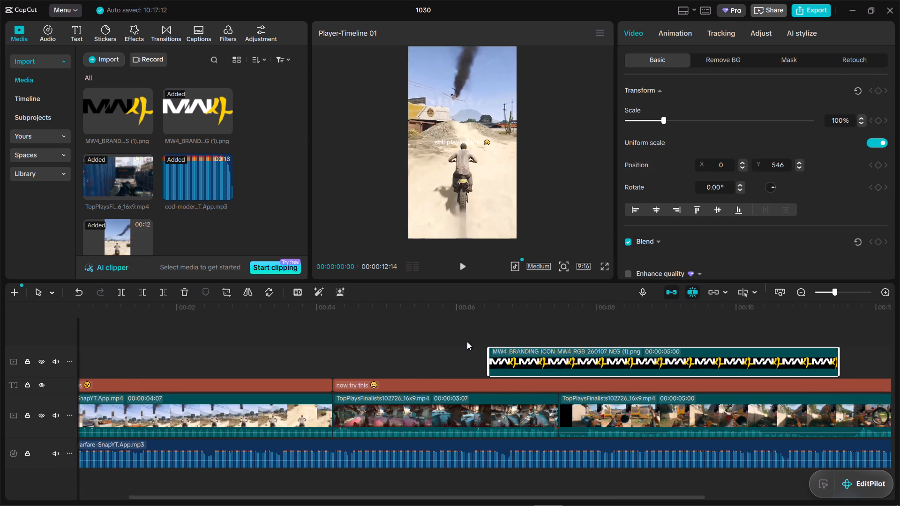
pyautogui.moveTo(467, 342); pyautogui.dragTo(842, 375)
pyautogui.click(539, 359)
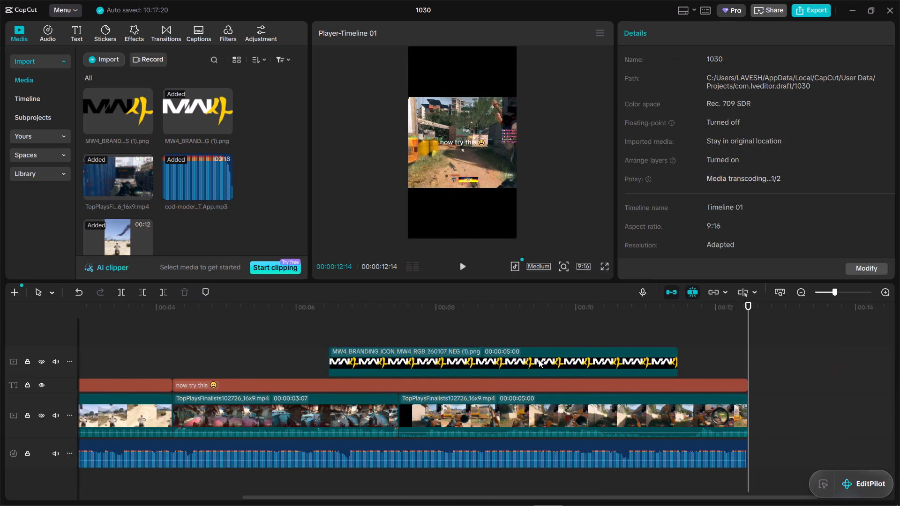
pyautogui.moveTo(539, 359); pyautogui.dragTo(609, 359)
# Shrink the MW4 logo to 42% and place it just below the "now try this" caption, horizontally centred at about Y -209.
pyautogui.click(543, 327)
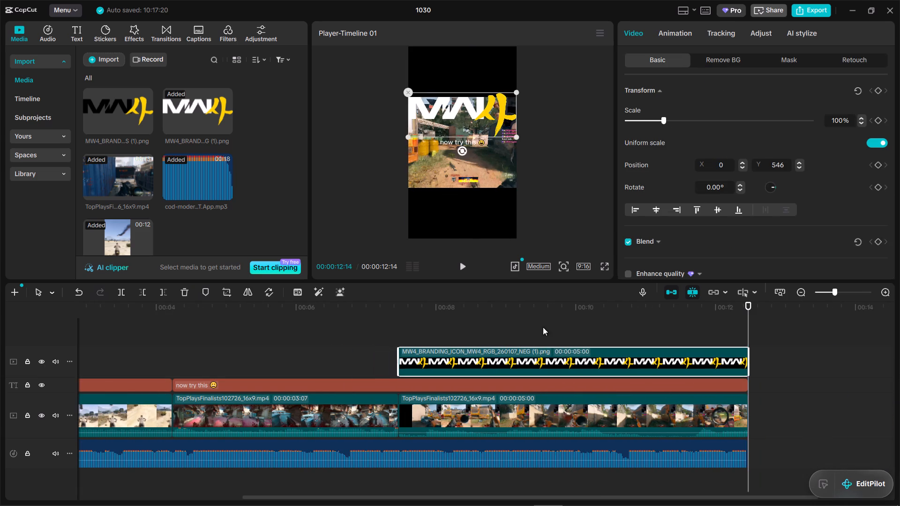
pyautogui.moveTo(543, 327); pyautogui.dragTo(449, 326)
pyautogui.click(458, 105)
pyautogui.moveTo(458, 105); pyautogui.dragTo(462, 105)
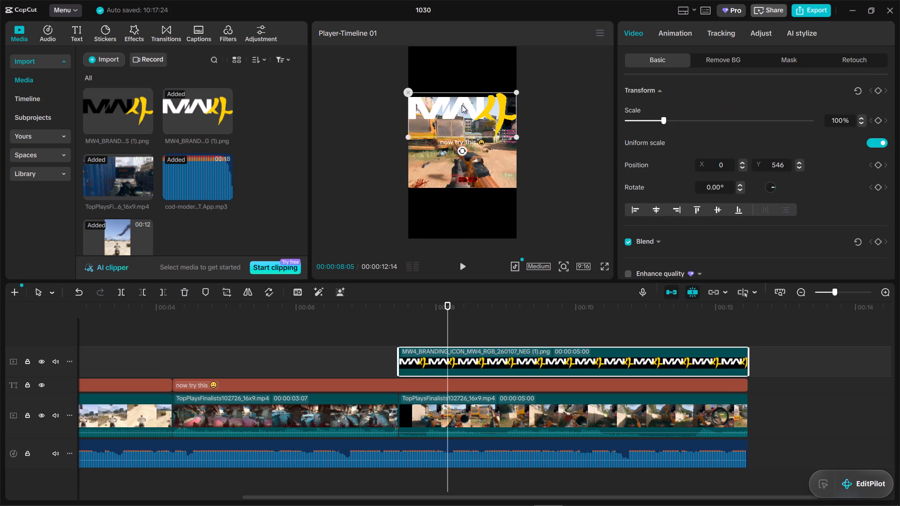
pyautogui.moveTo(462, 105); pyautogui.dragTo(457, 157)
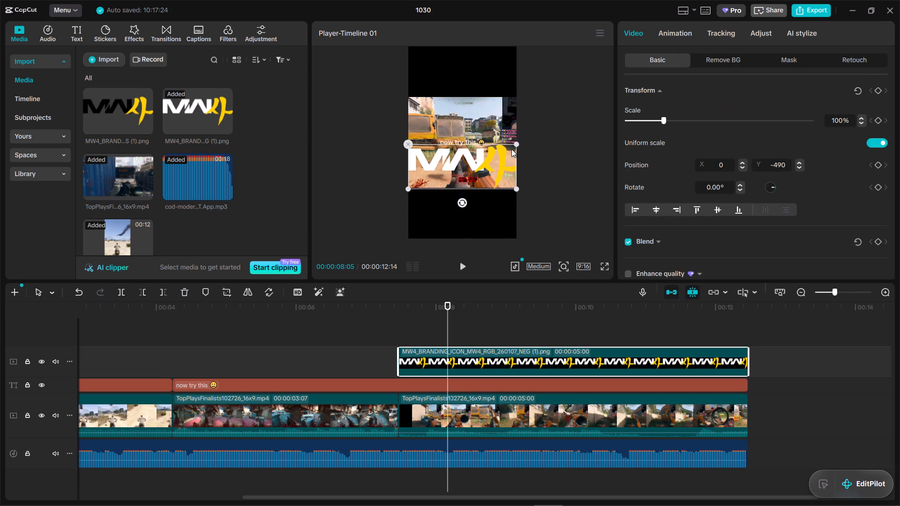
pyautogui.moveTo(514, 143); pyautogui.dragTo(469, 168)
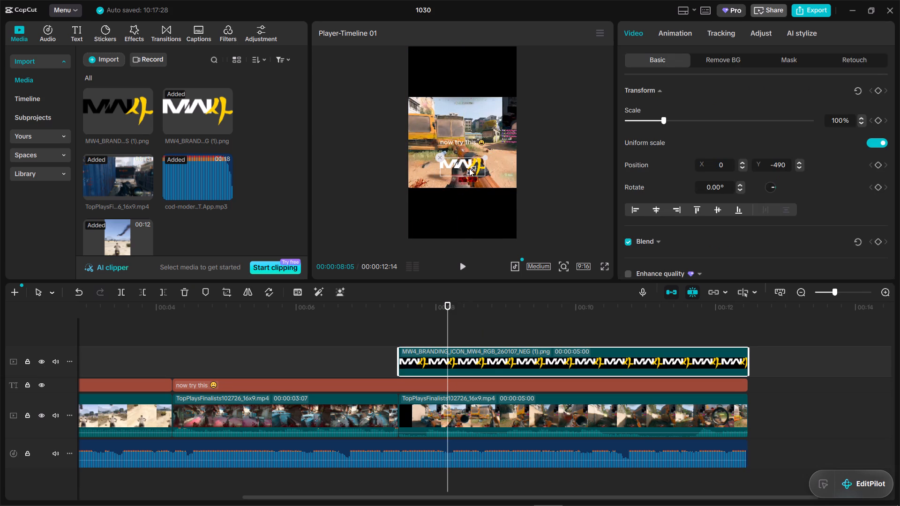
pyautogui.moveTo(460, 163); pyautogui.dragTo(460, 149)
# Play the cut into the second TopPlaysFinalists clip and check the smaller logo's placement in the full-screen preview.
pyautogui.click(433, 326)
pyautogui.moveTo(433, 326); pyautogui.dragTo(380, 323)
pyautogui.press('space')
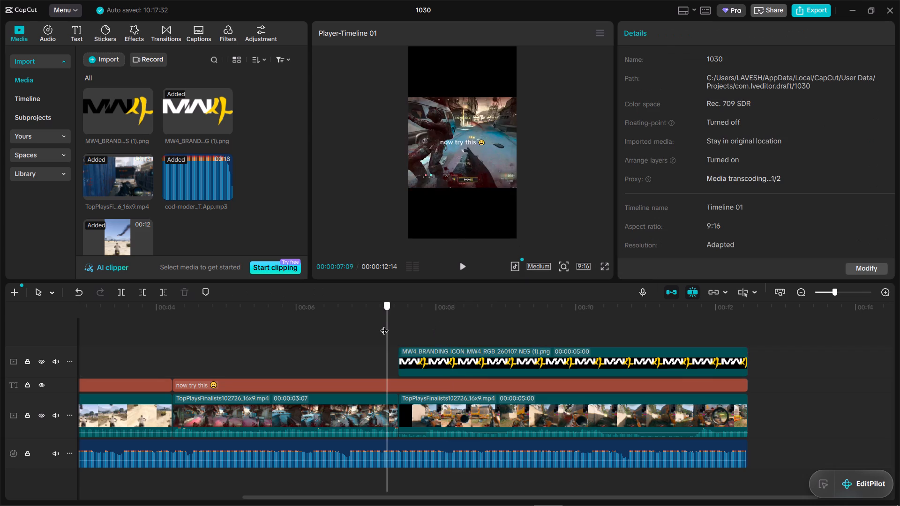
pyautogui.press('space')
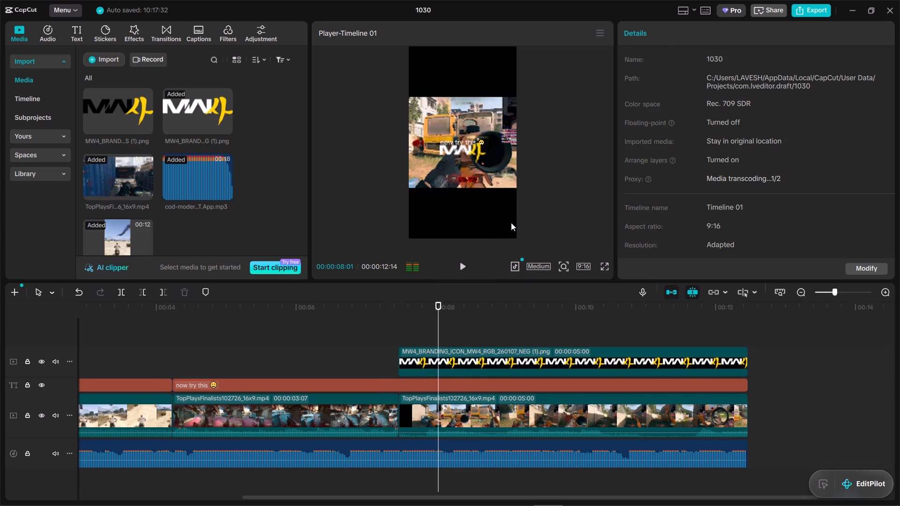
pyautogui.click(600, 265)
pyautogui.click(601, 265)
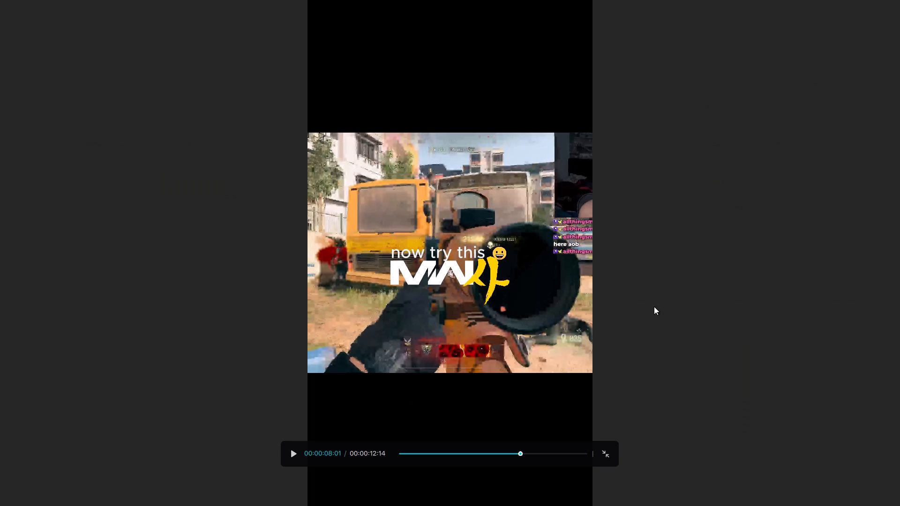
pyautogui.press('Escape')
# Lower the MW4 logo slightly below the "now try this" caption, to Y -244.
pyautogui.click(480, 152)
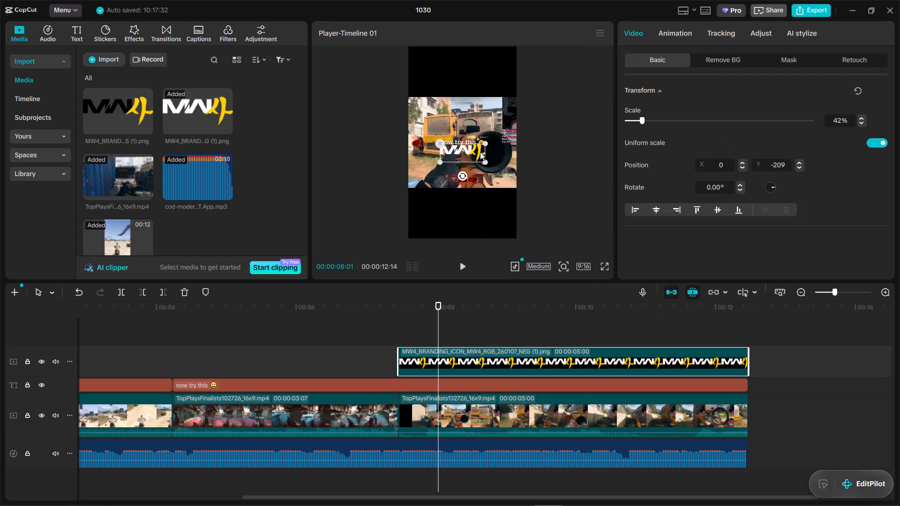
pyautogui.tripleClick(801, 169)
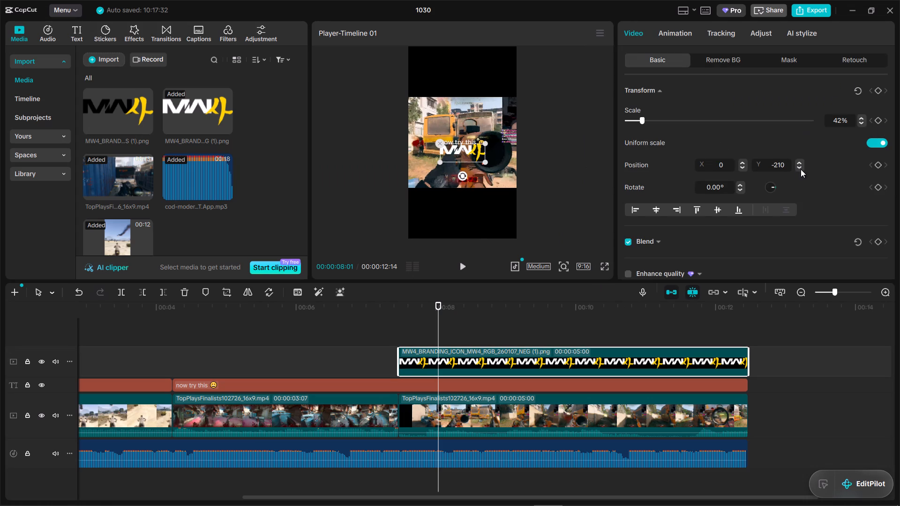
pyautogui.tripleClick(801, 169)
pyautogui.tripleClick(801, 169)
pyautogui.tripleClick(801, 169)
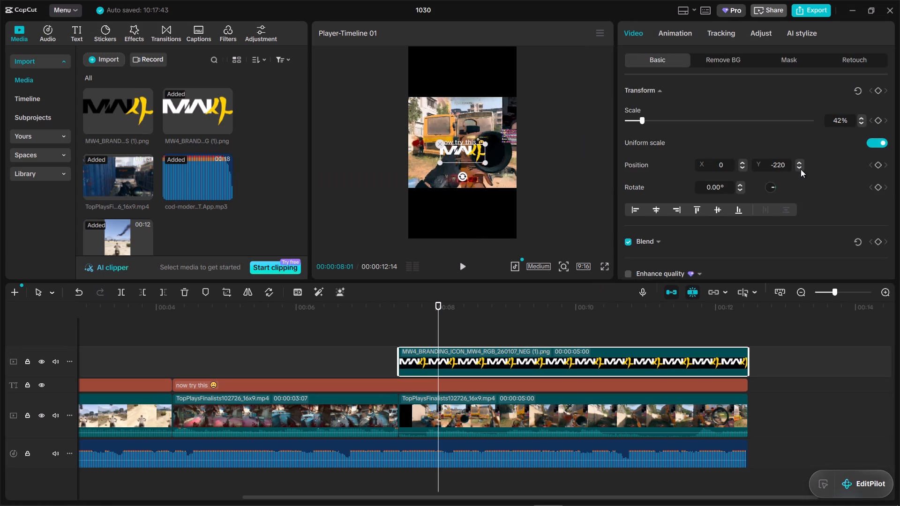
pyautogui.click(801, 169)
pyautogui.click(800, 169)
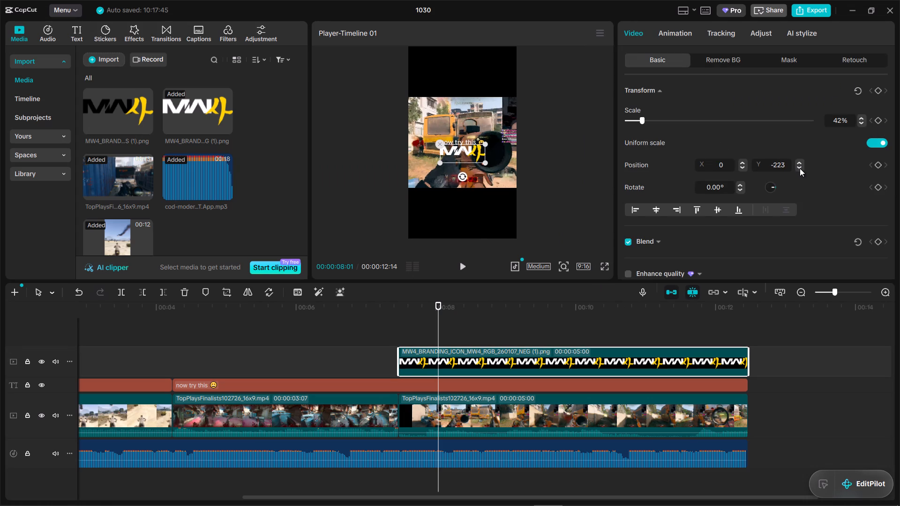
pyautogui.click(800, 168)
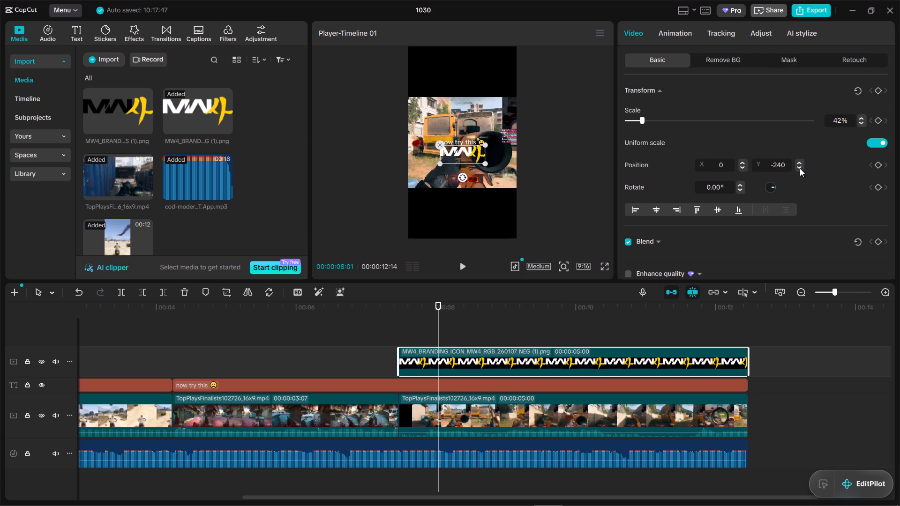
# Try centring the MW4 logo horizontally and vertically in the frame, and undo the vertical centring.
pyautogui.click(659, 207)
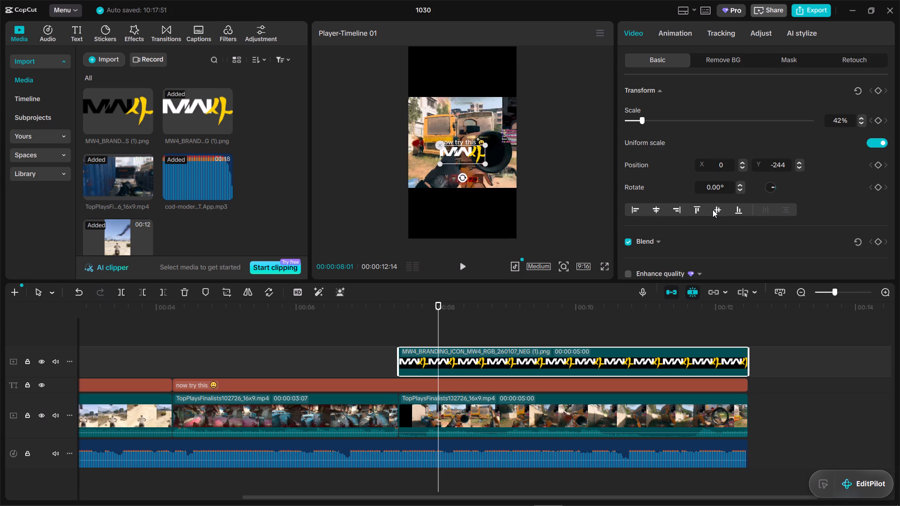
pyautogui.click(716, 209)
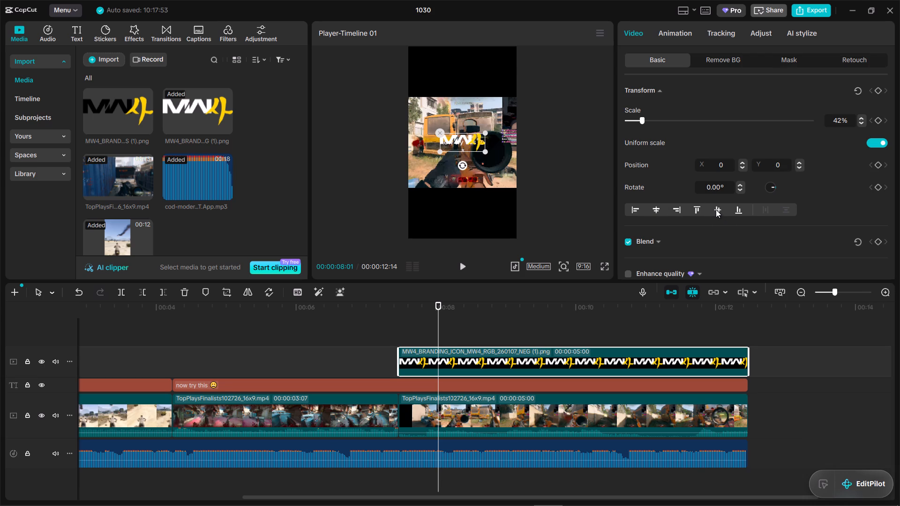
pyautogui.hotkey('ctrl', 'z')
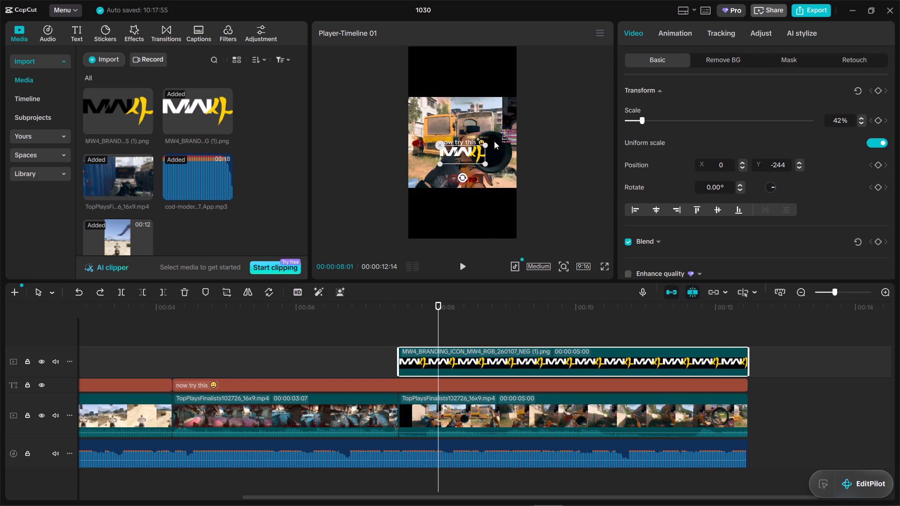
# Align the "now try this" caption to the horizontal and vertical centre of the frame.
pyautogui.click(448, 380)
pyautogui.click(454, 391)
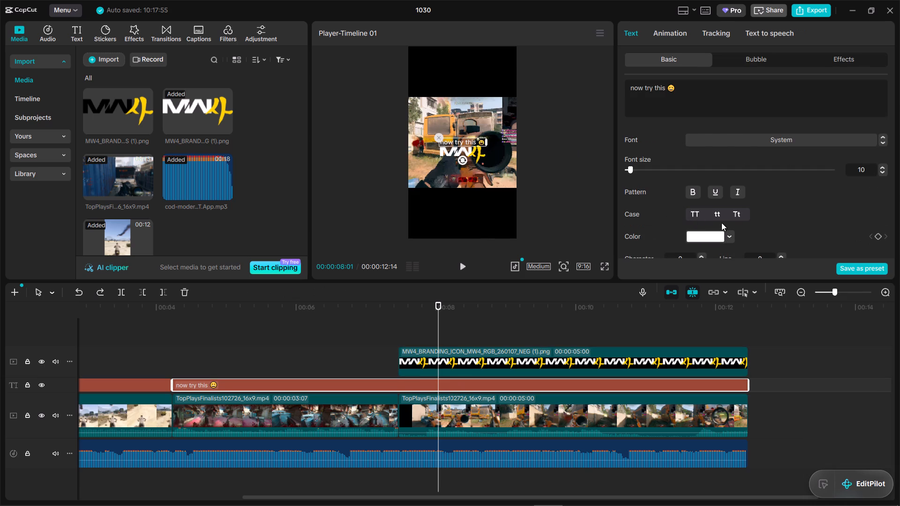
pyautogui.scroll(-2, 723, 221)
pyautogui.scroll(-3, 759, 179)
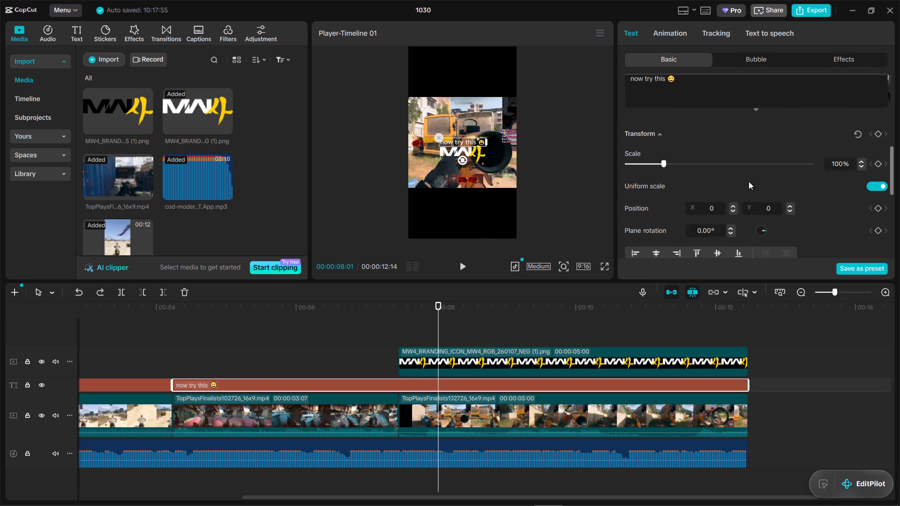
pyautogui.click(657, 249)
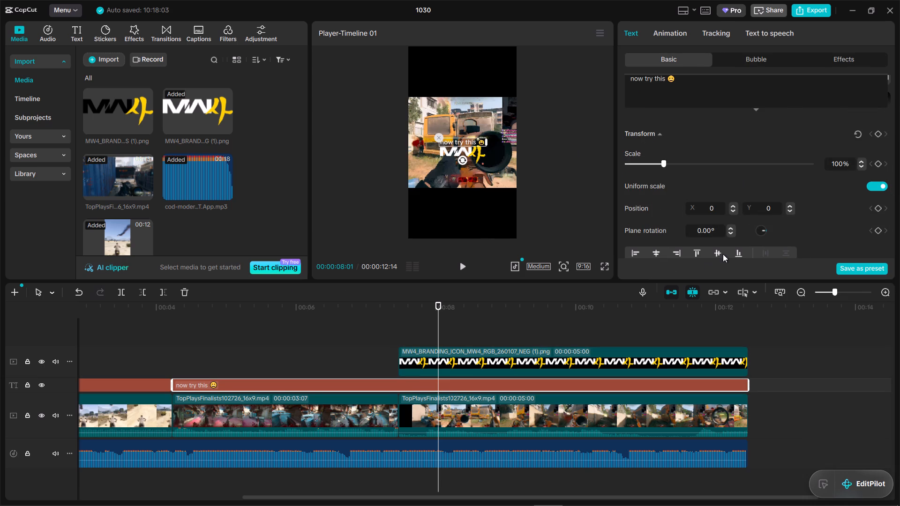
pyautogui.click(720, 250)
# Play from just before the second TopPlaysFinalists clip and check the caption and logo placement in the full-screen preview.
pyautogui.click(410, 329)
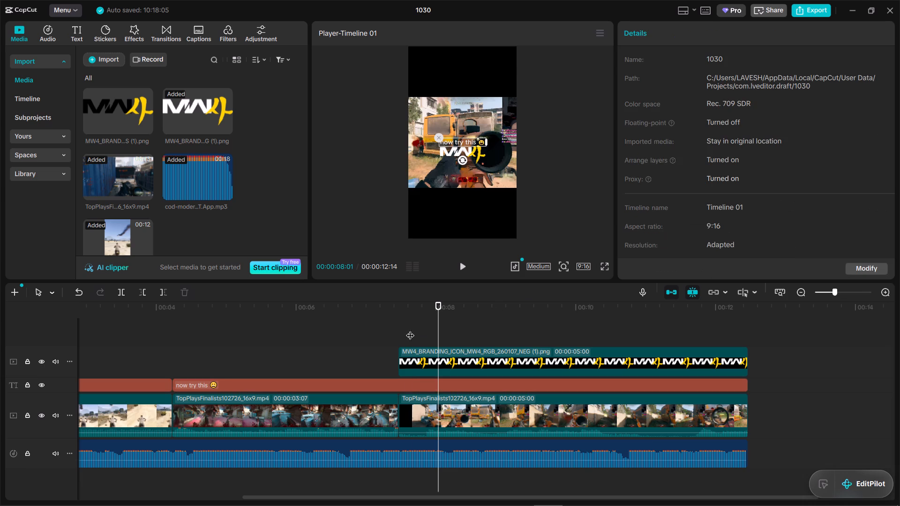
pyautogui.moveTo(410, 329); pyautogui.dragTo(389, 326)
pyautogui.press('space')
pyautogui.press('space')
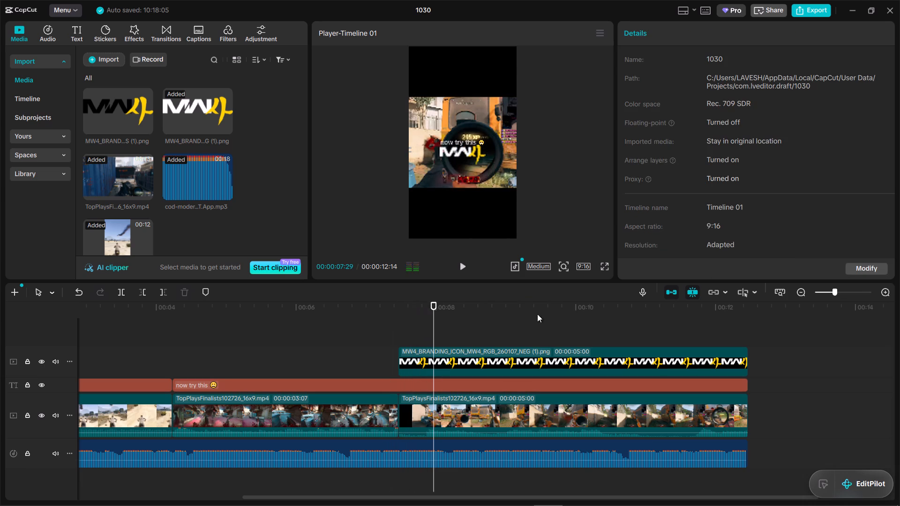
pyautogui.click(608, 267)
pyautogui.press('space')
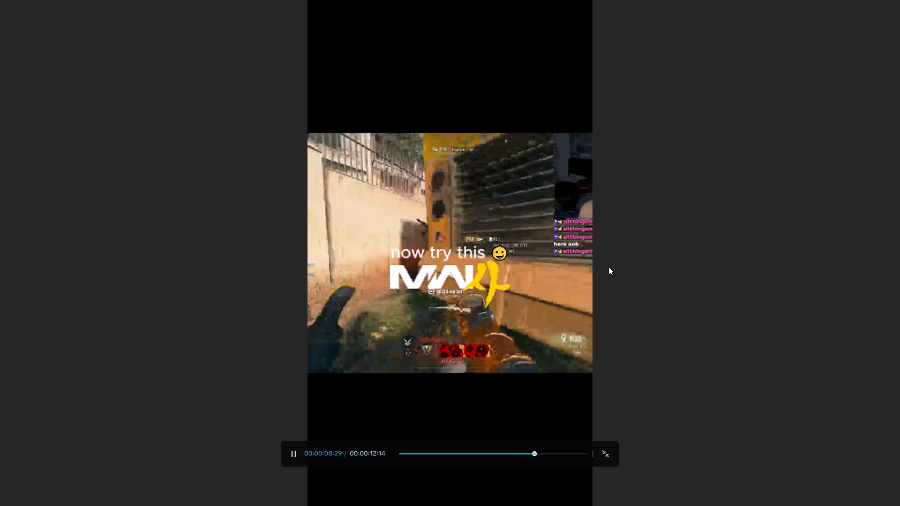
pyautogui.press('space')
pyautogui.press('space')
pyautogui.press('space')
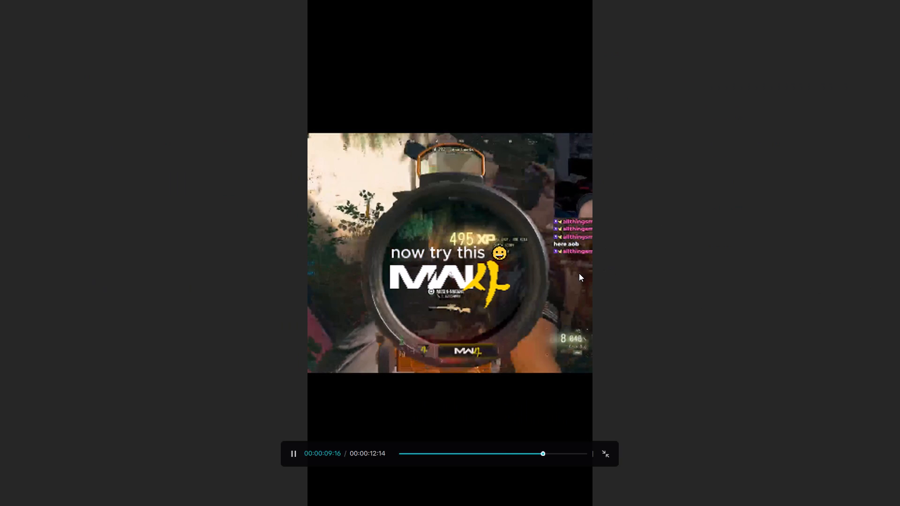
pyautogui.press('Escape')
# Lower the MW4 logo slightly to Y -264 and check its placement in the full-screen preview.
pyautogui.click(467, 153)
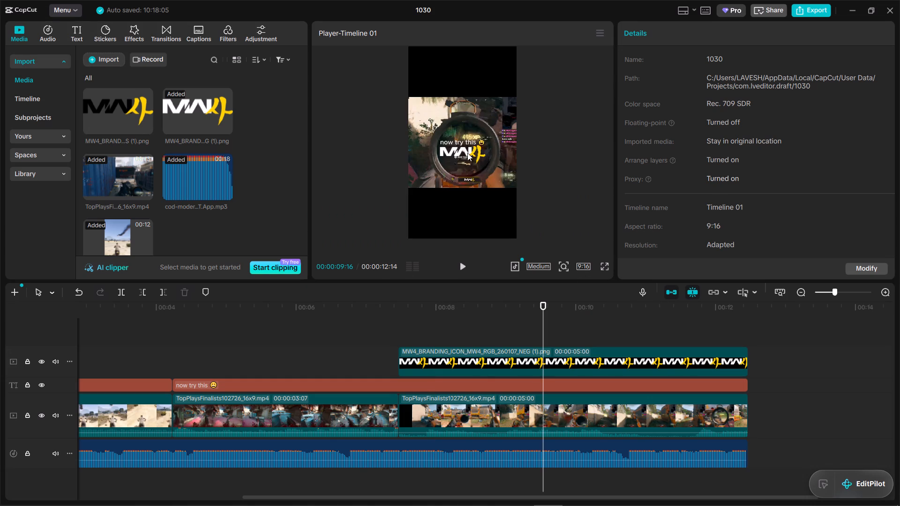
pyautogui.click(800, 168)
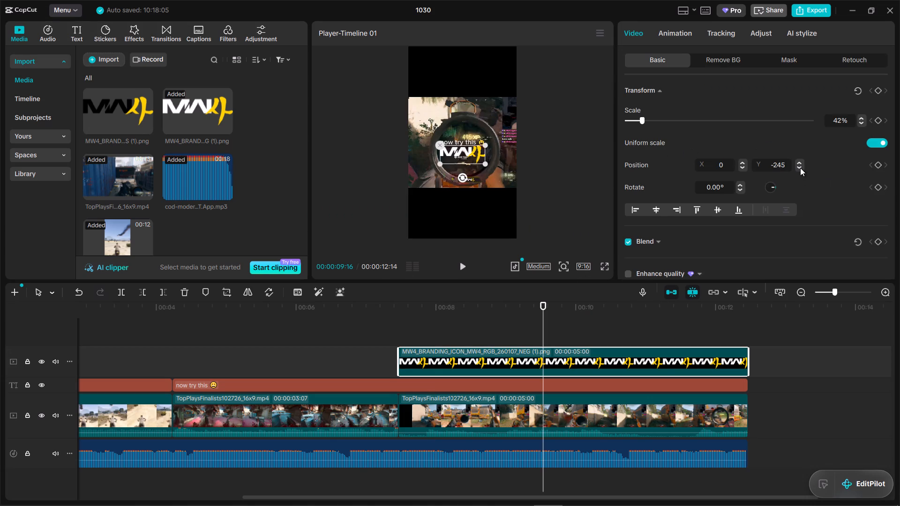
pyautogui.click(800, 168)
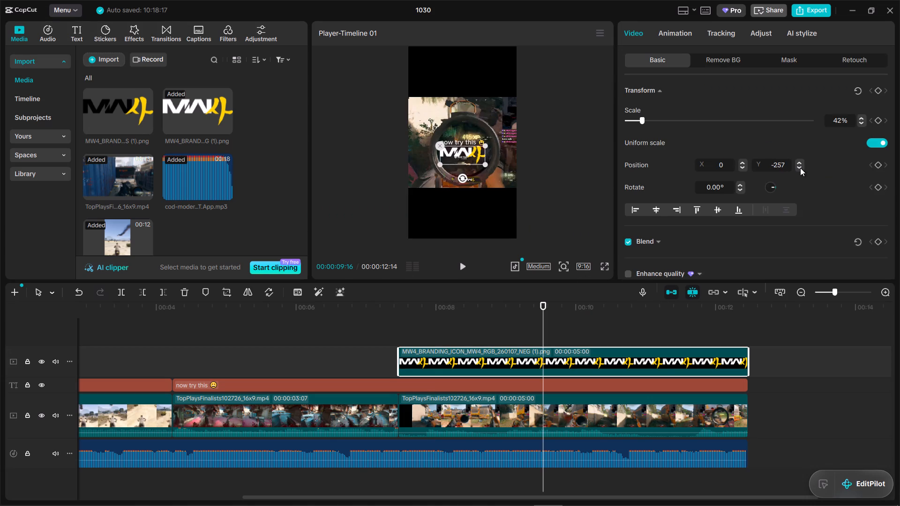
pyautogui.click(606, 266)
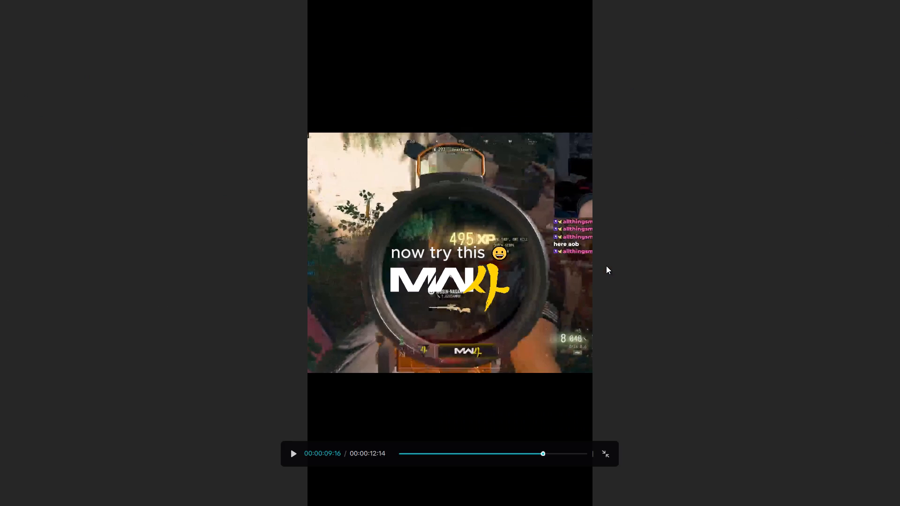
pyautogui.press('Escape')
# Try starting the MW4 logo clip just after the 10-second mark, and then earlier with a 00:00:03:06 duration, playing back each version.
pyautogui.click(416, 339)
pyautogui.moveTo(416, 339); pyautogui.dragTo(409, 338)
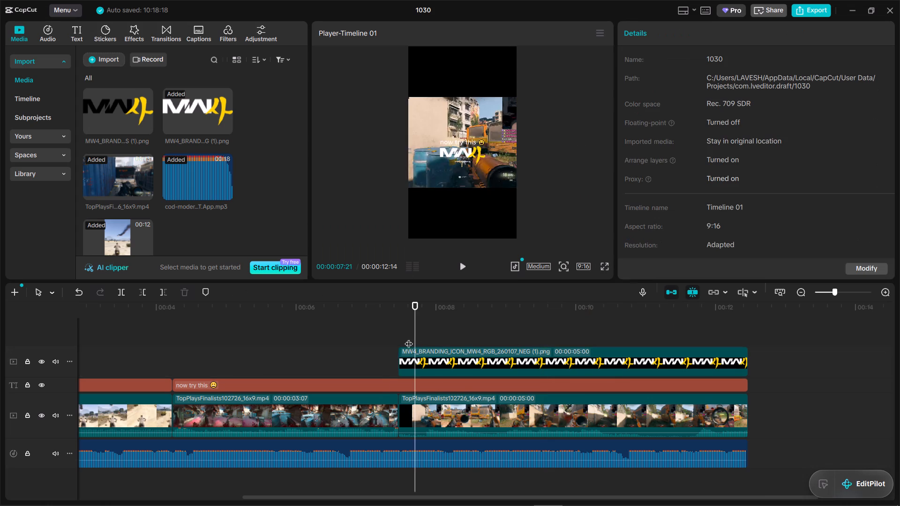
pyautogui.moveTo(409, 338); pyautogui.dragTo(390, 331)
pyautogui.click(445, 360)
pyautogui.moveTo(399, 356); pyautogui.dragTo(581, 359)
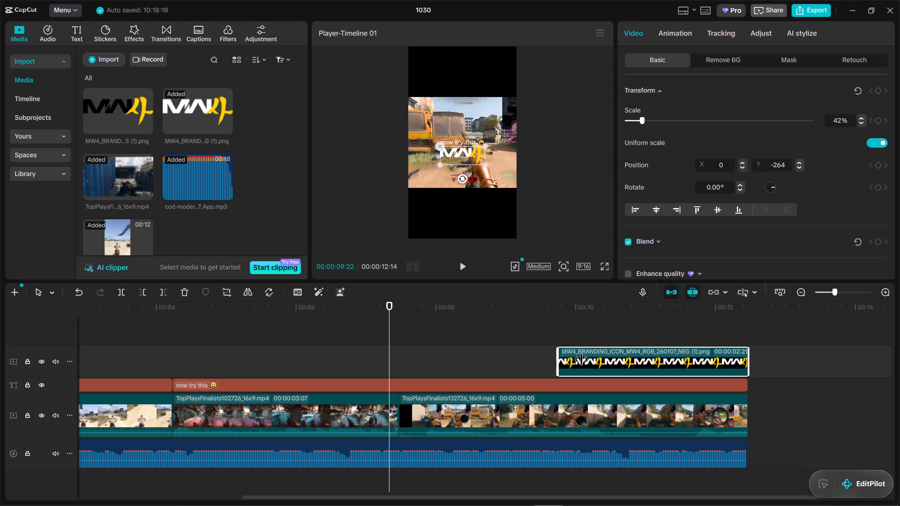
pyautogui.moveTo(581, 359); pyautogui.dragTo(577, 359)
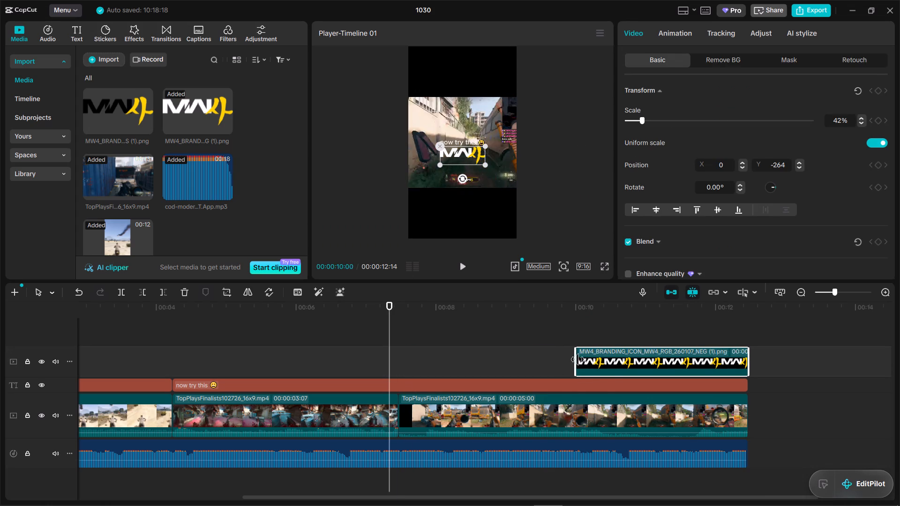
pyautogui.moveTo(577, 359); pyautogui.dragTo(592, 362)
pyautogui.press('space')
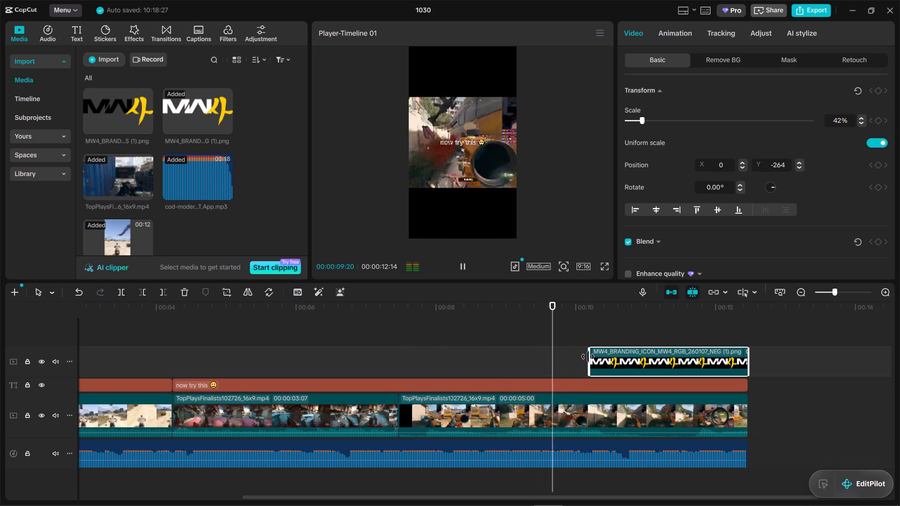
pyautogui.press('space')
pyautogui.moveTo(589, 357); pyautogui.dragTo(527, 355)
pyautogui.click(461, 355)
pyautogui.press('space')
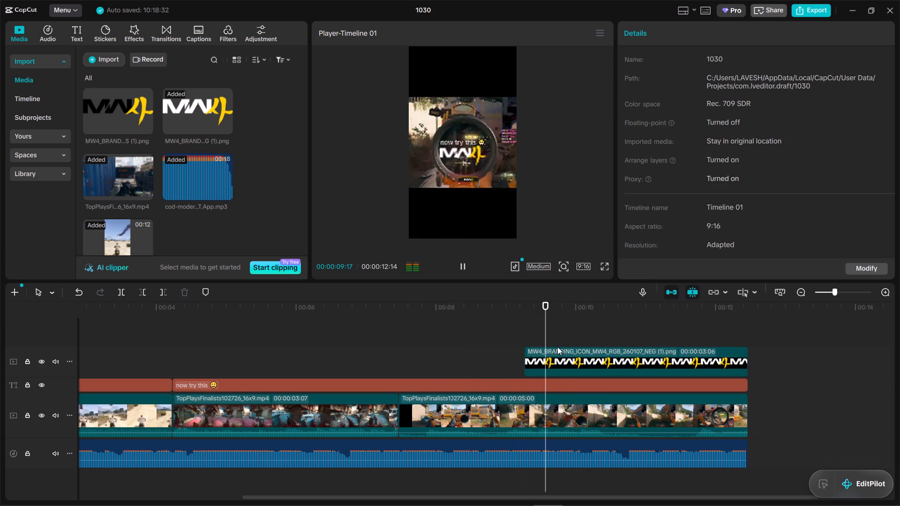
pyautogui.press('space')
# Trim the start of the MW4 logo clip to 00:00:09:27 and play it back.
pyautogui.click(540, 361)
pyautogui.moveTo(525, 357); pyautogui.dragTo(569, 367)
pyautogui.press('space')
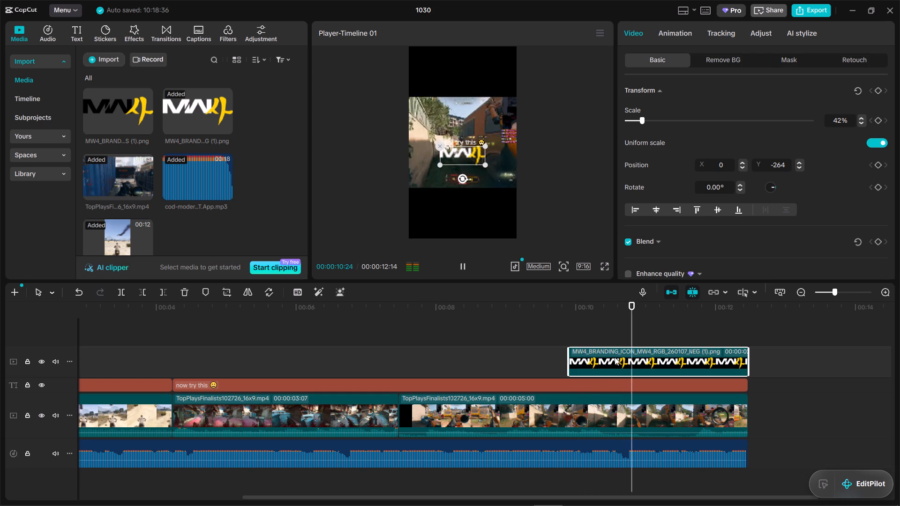
pyautogui.press('space')
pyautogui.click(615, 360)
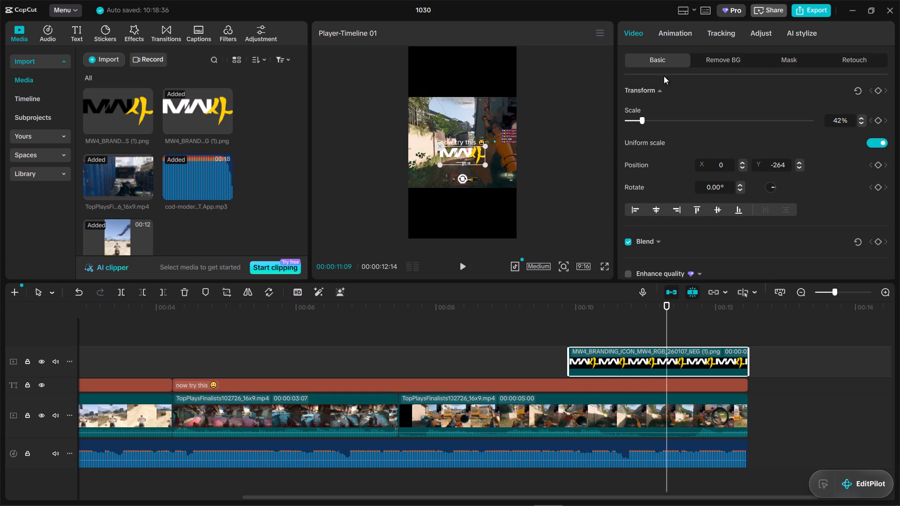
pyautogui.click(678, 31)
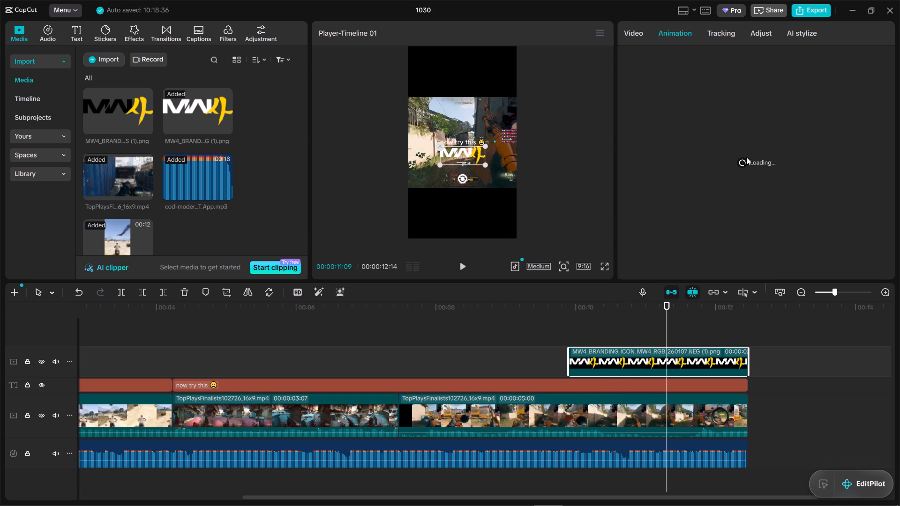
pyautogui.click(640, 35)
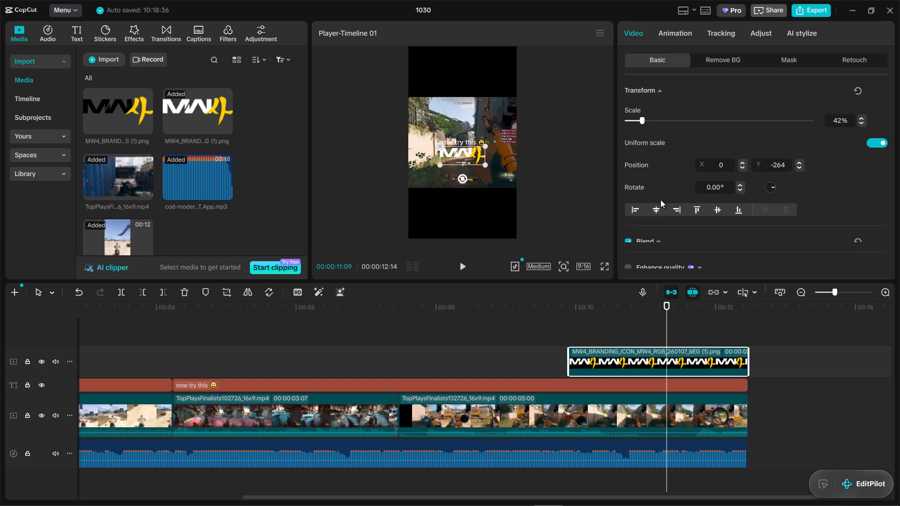
# Add opacity keyframes to the MW4 logo at its start, 00:00:09:27, and at 00:00:10:15.
pyautogui.click(557, 330)
pyautogui.moveTo(557, 330); pyautogui.dragTo(566, 331)
pyautogui.click(584, 350)
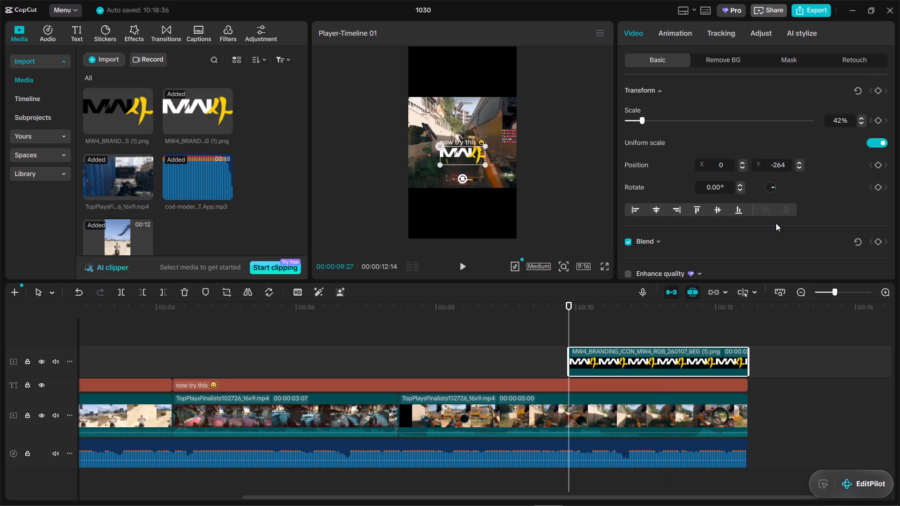
pyautogui.scroll(-2, 776, 223)
pyautogui.scroll(1, 726, 194)
pyautogui.click(657, 186)
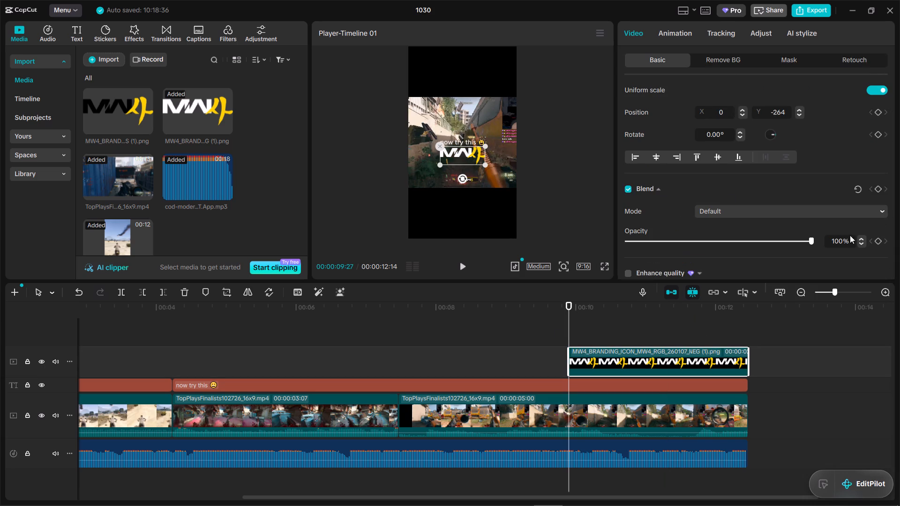
pyautogui.click(878, 238)
pyautogui.moveTo(570, 331); pyautogui.dragTo(607, 337)
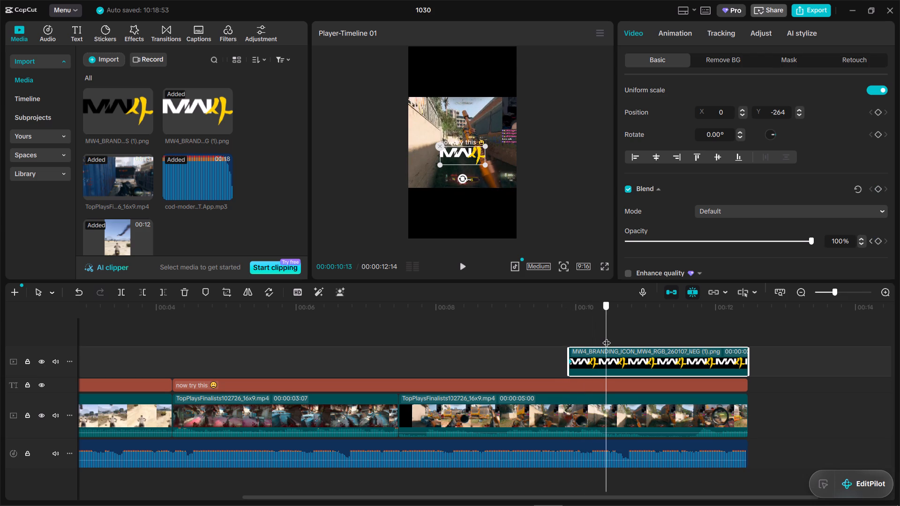
pyautogui.moveTo(607, 337); pyautogui.dragTo(611, 339)
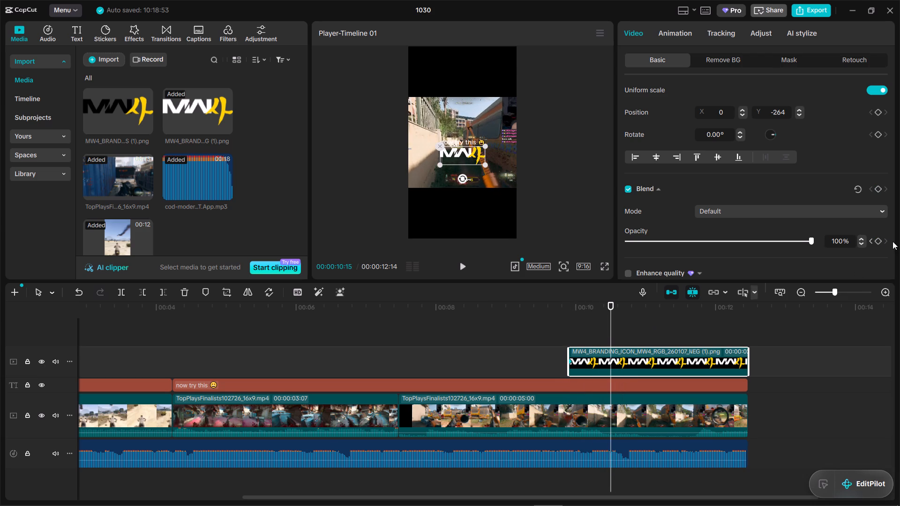
pyautogui.click(880, 241)
# Set the MW4 logo's opacity to 0% at its first keyframe, 00:00:09:27.
pyautogui.moveTo(611, 328); pyautogui.dragTo(593, 328)
pyautogui.moveTo(593, 328); pyautogui.dragTo(569, 325)
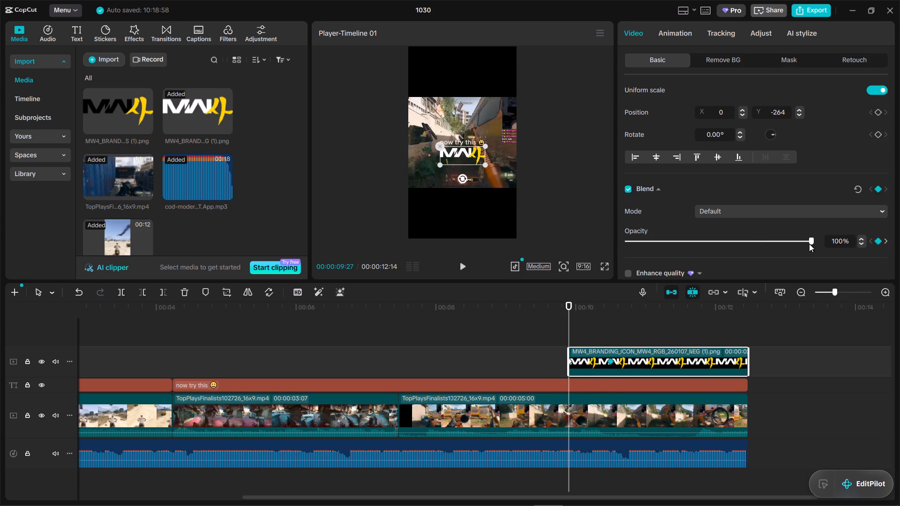
pyautogui.moveTo(809, 242); pyautogui.dragTo(558, 245)
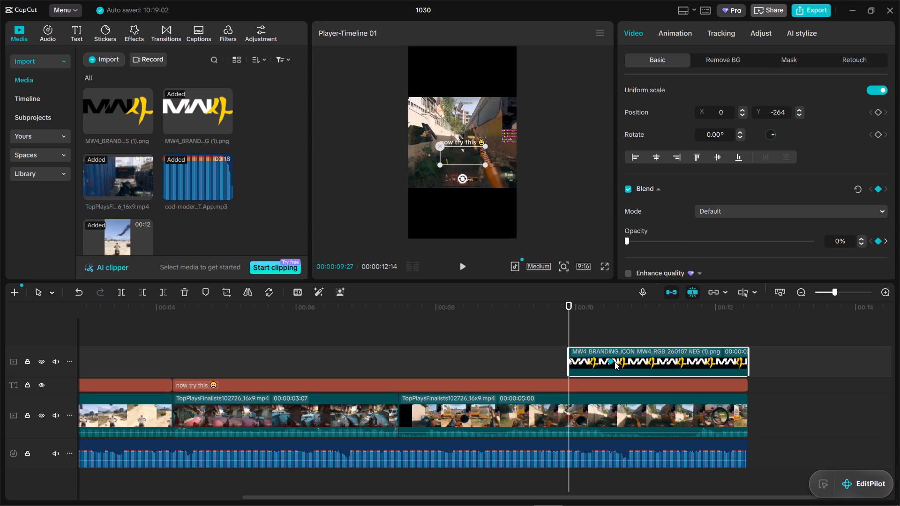
# Apply the Ease preset curve to the MW4 logo's opacity keyframes after trying Circular Ease, Cubic In, Rebound In and Quad In.
pyautogui.rightClick(613, 361)
pyautogui.rightClick(610, 360)
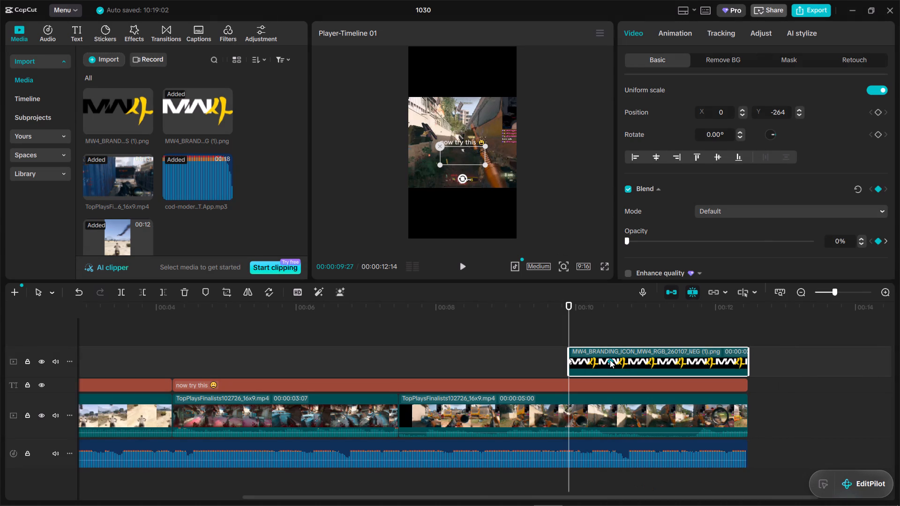
pyautogui.rightClick(610, 360)
pyautogui.click(671, 437)
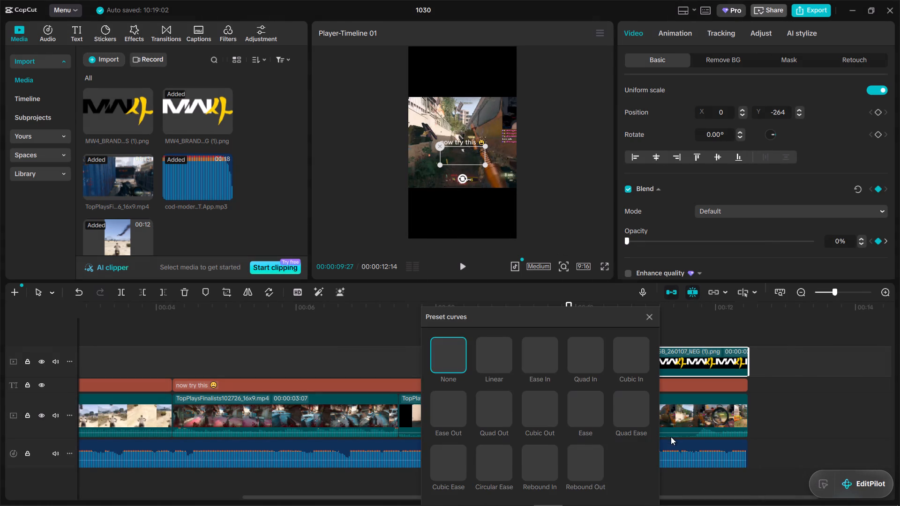
pyautogui.click(503, 457)
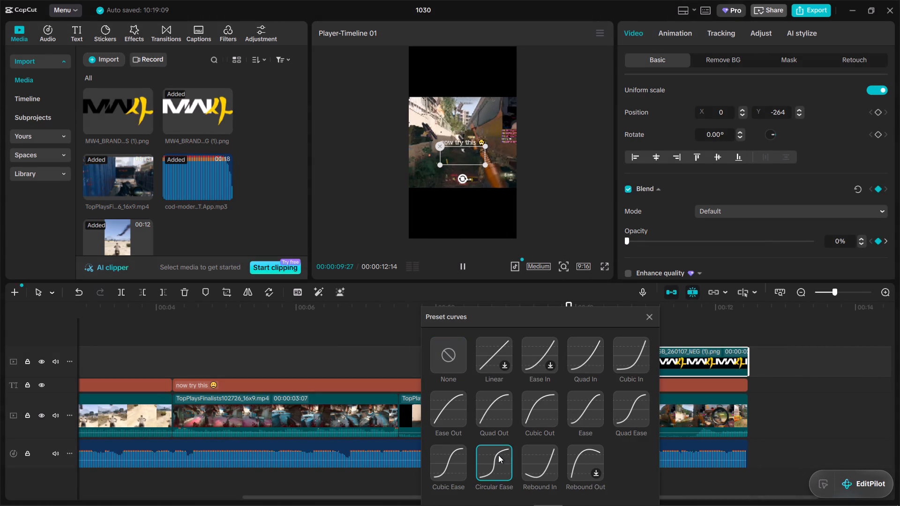
pyautogui.click(633, 358)
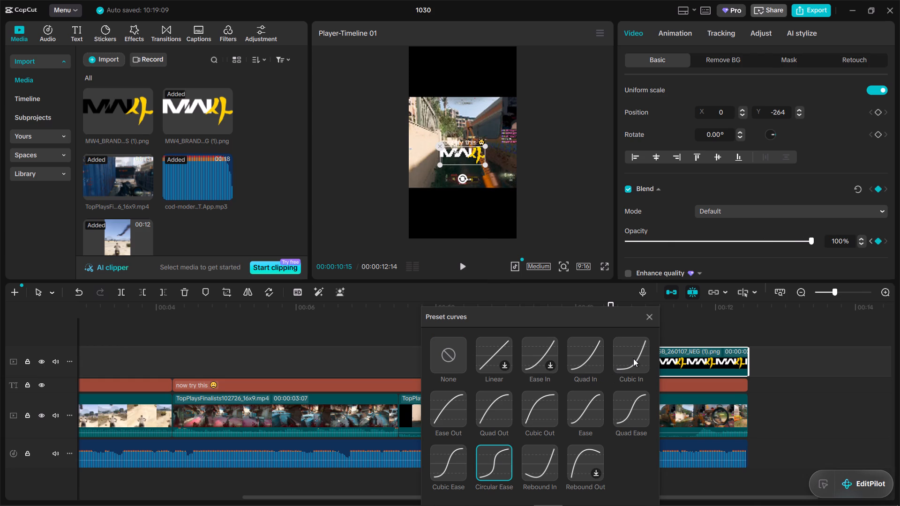
pyautogui.click(632, 364)
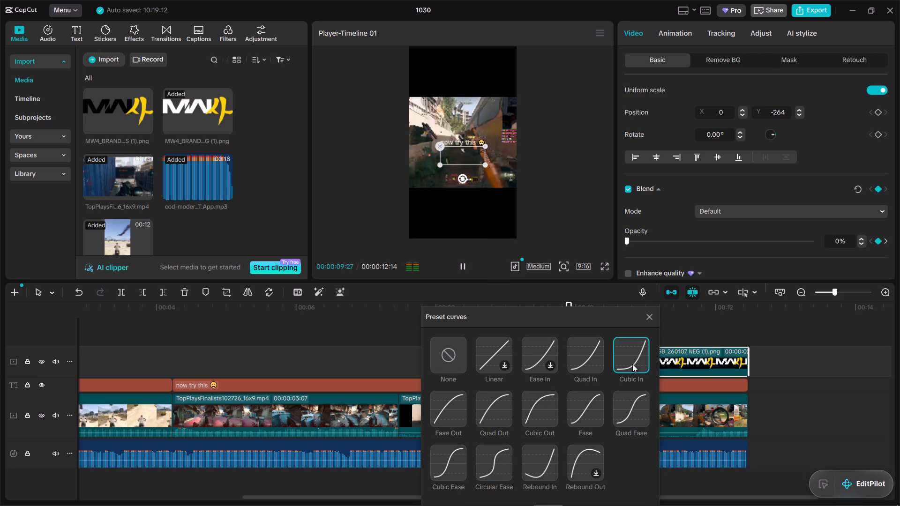
pyautogui.click(590, 408)
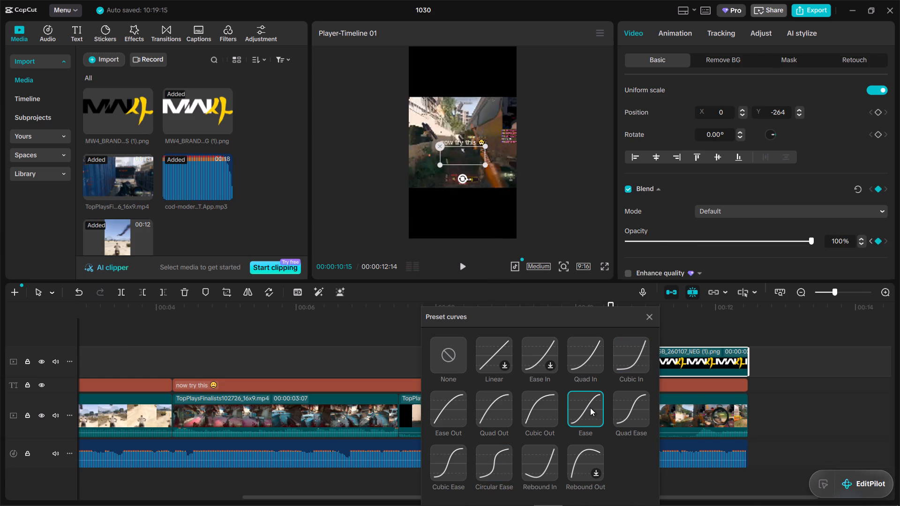
pyautogui.click(539, 463)
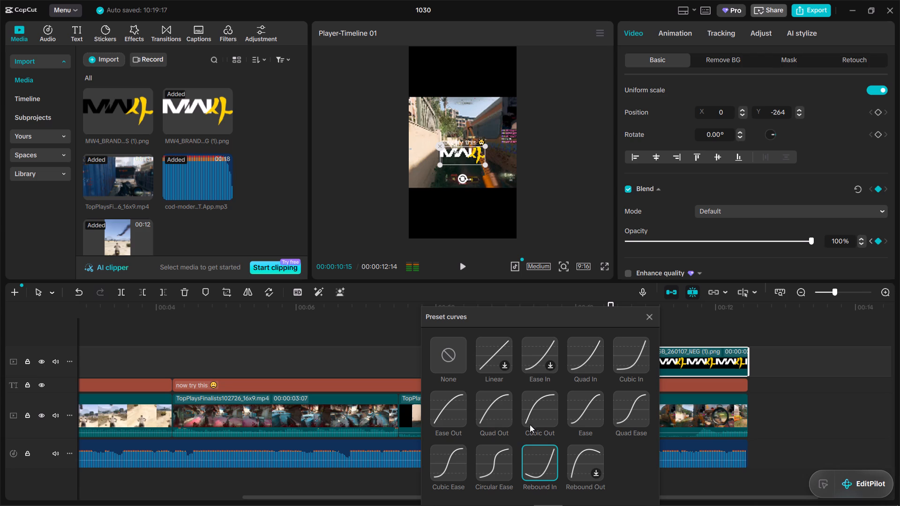
pyautogui.click(593, 356)
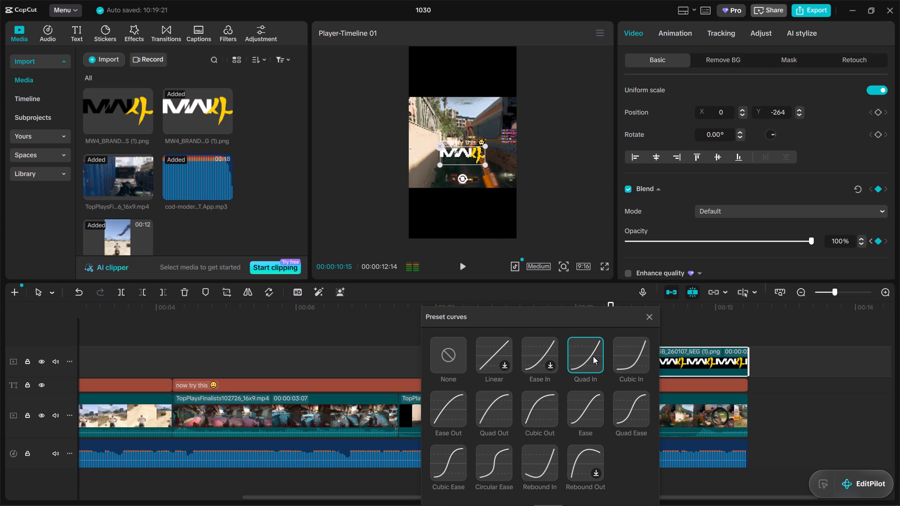
pyautogui.click(625, 361)
pyautogui.click(580, 417)
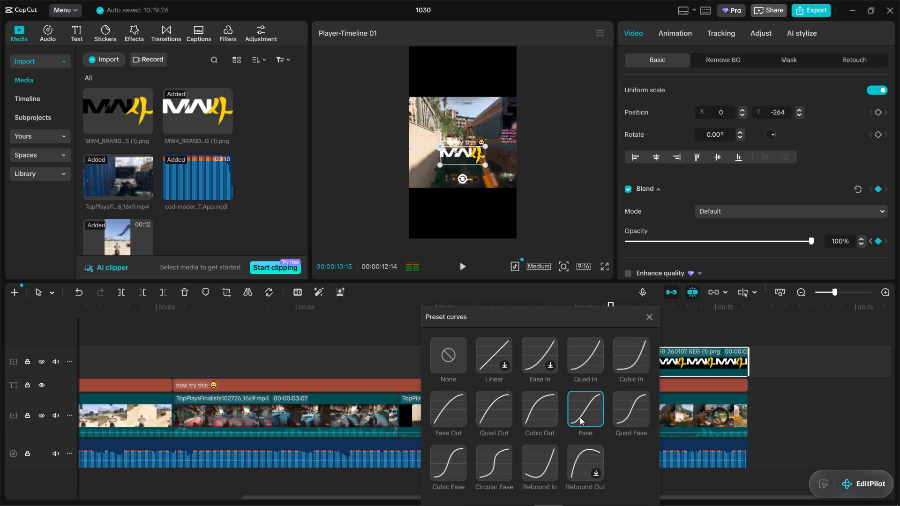
pyautogui.click(652, 319)
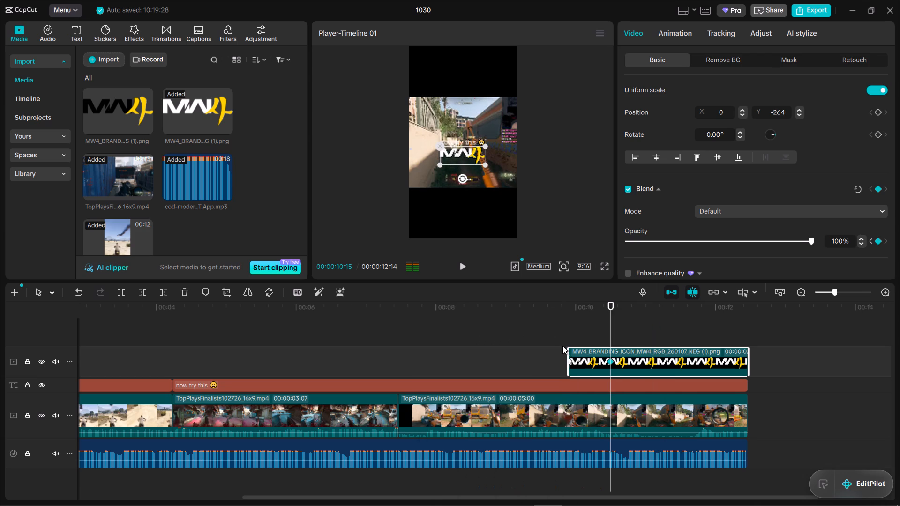
# Play from just before the MW4 logo clip and check its fade-in, including in the full-screen preview.
pyautogui.click(562, 336)
pyautogui.press('space')
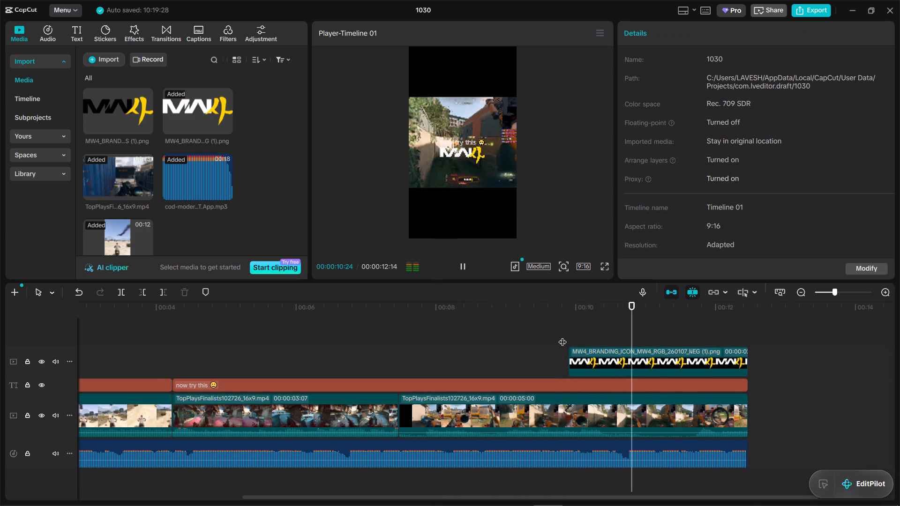
pyautogui.press('space')
pyautogui.click(540, 330)
pyautogui.click(604, 268)
pyautogui.press('space')
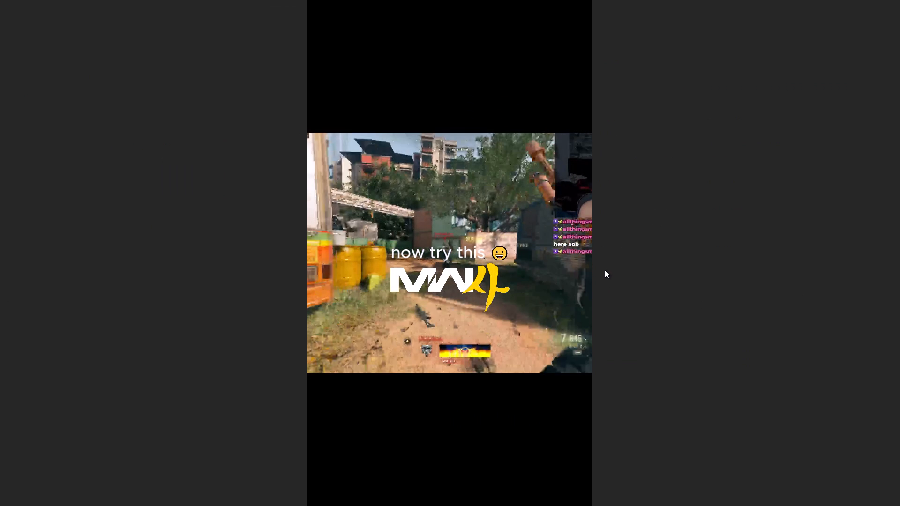
pyautogui.press('Escape')
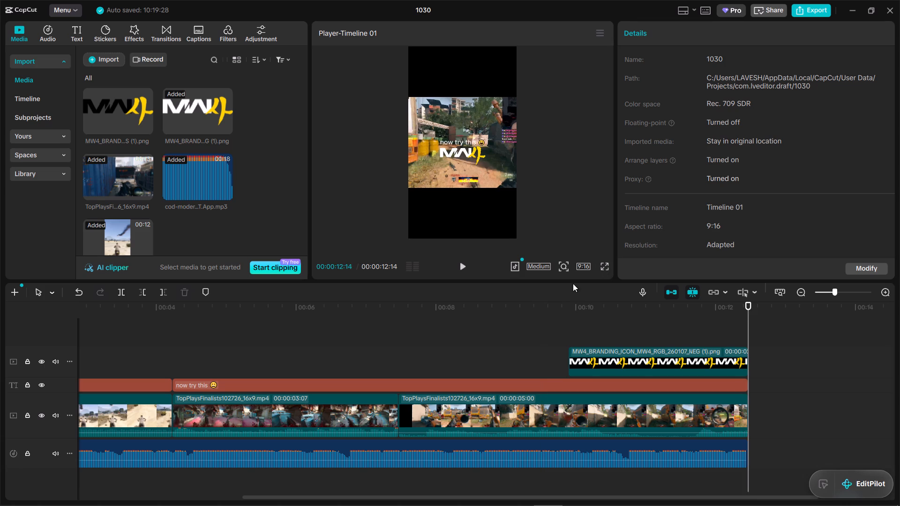
# Play and scrub through the Modern Warfare 4 clips up to the end of the timeline, checking the MW4 logo's appearance.
pyautogui.click(580, 331)
pyautogui.moveTo(580, 331); pyautogui.dragTo(554, 329)
pyautogui.press('space')
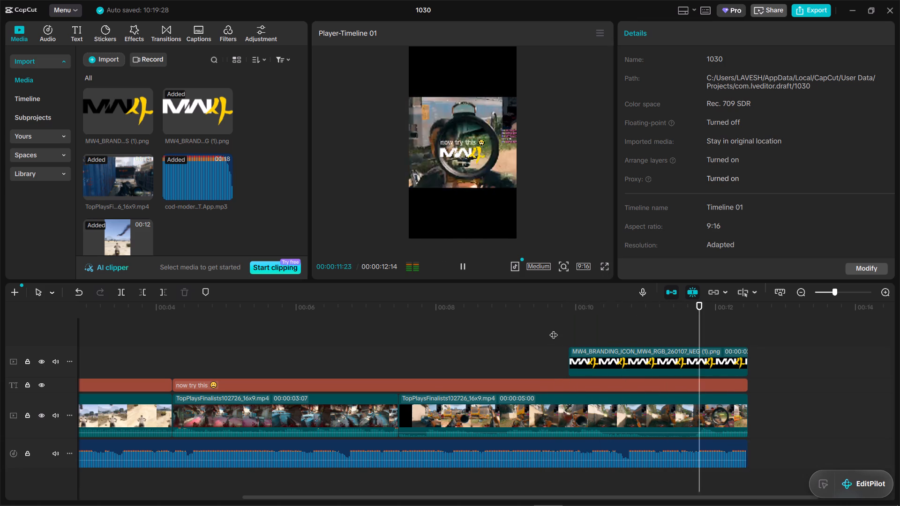
pyautogui.press('space')
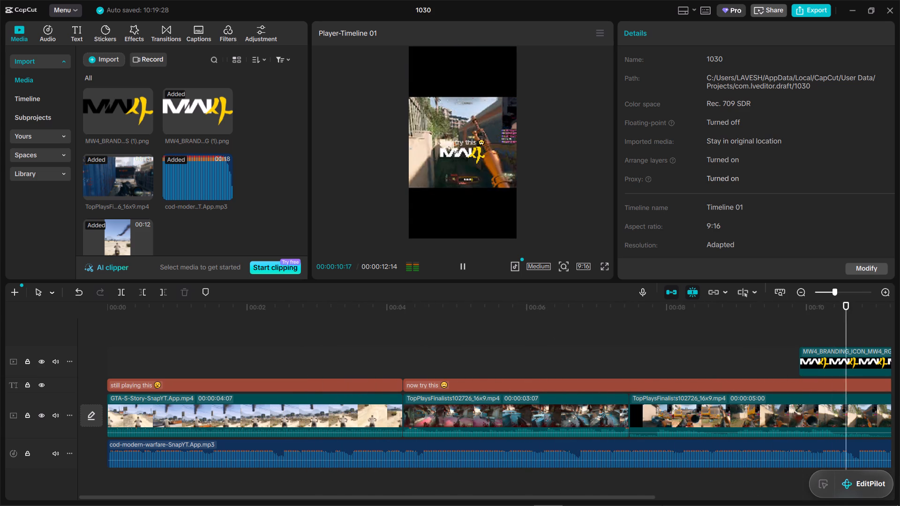
pyautogui.press('space')
pyautogui.click(525, 335)
pyautogui.moveTo(525, 335); pyautogui.dragTo(31, 335)
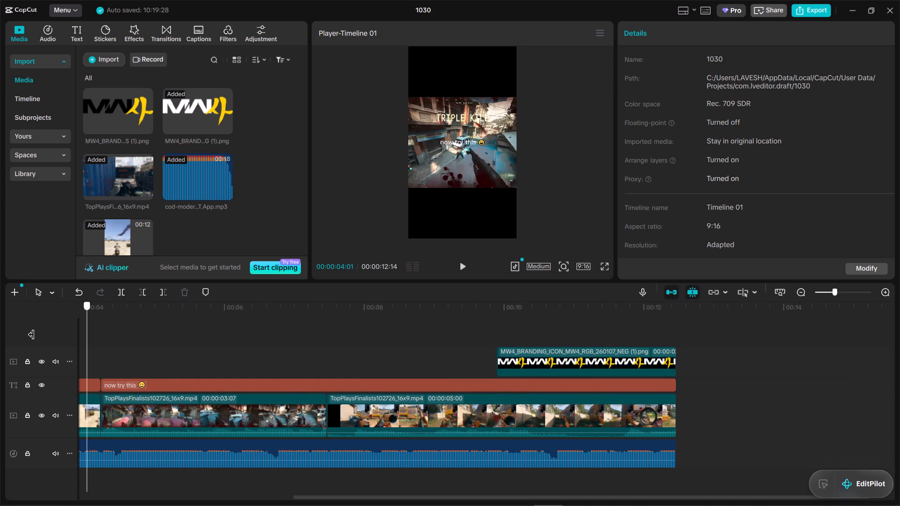
pyautogui.moveTo(31, 335); pyautogui.dragTo(346, 327)
pyautogui.press('space')
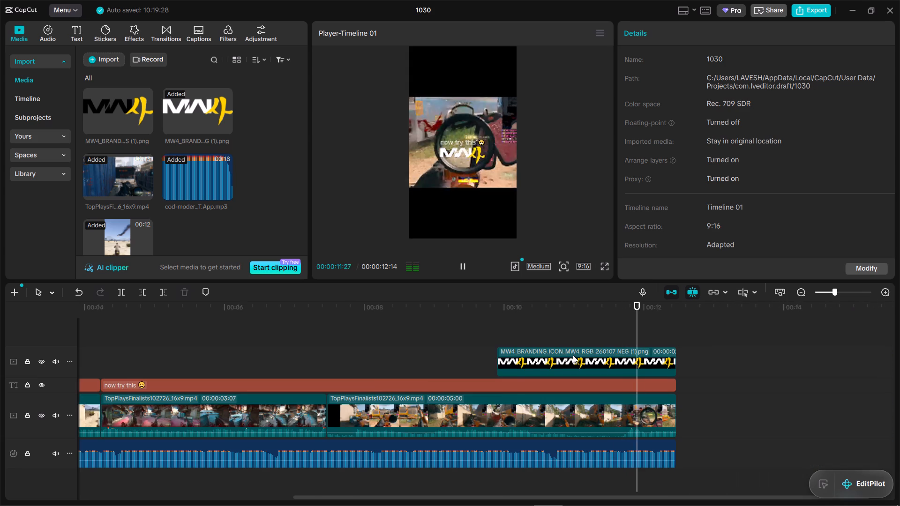
pyautogui.click(493, 327)
pyautogui.press('space')
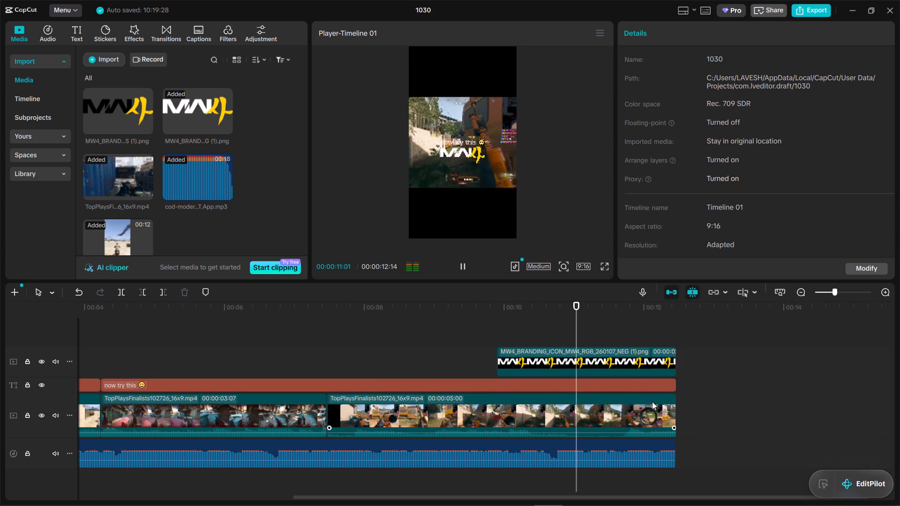
pyautogui.press('space')
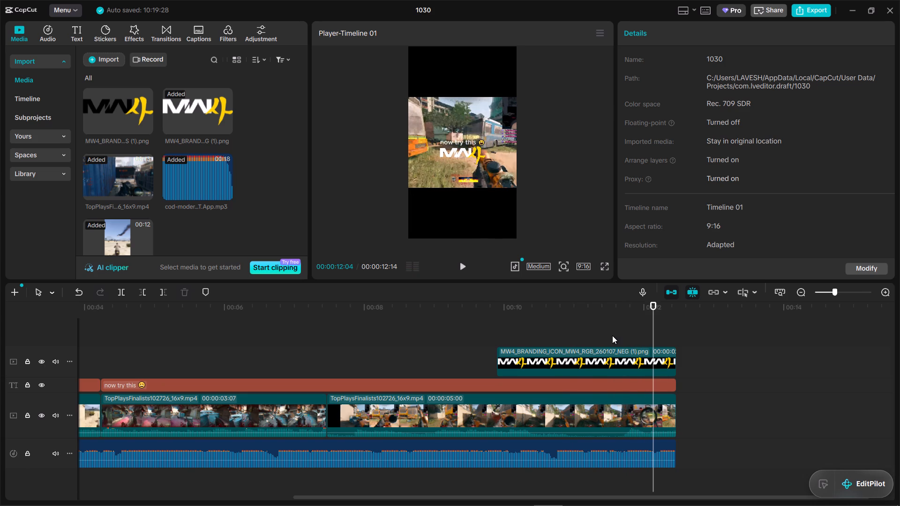
pyautogui.click(610, 329)
pyautogui.press('space')
pyautogui.press('space')
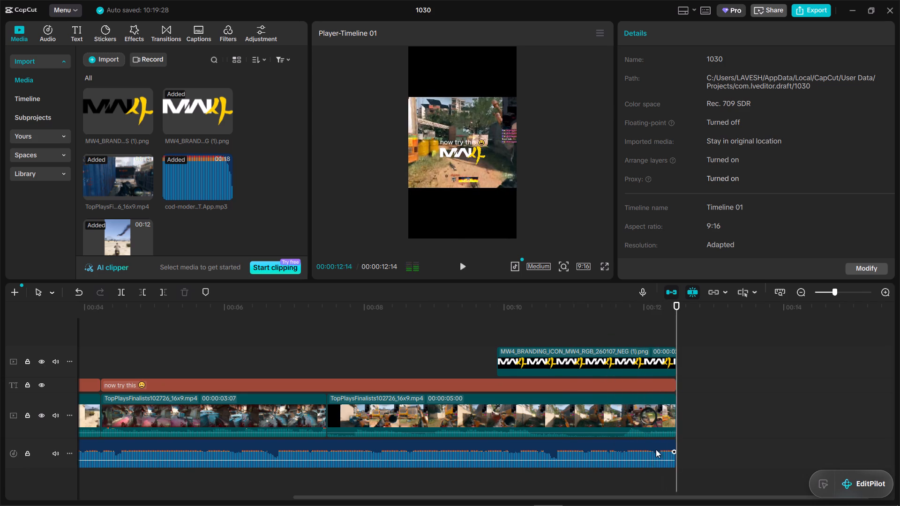
# Play the montage from the start and again from about 00:00:05, checking the footage against the music.
pyautogui.press('space')
pyautogui.press('space')
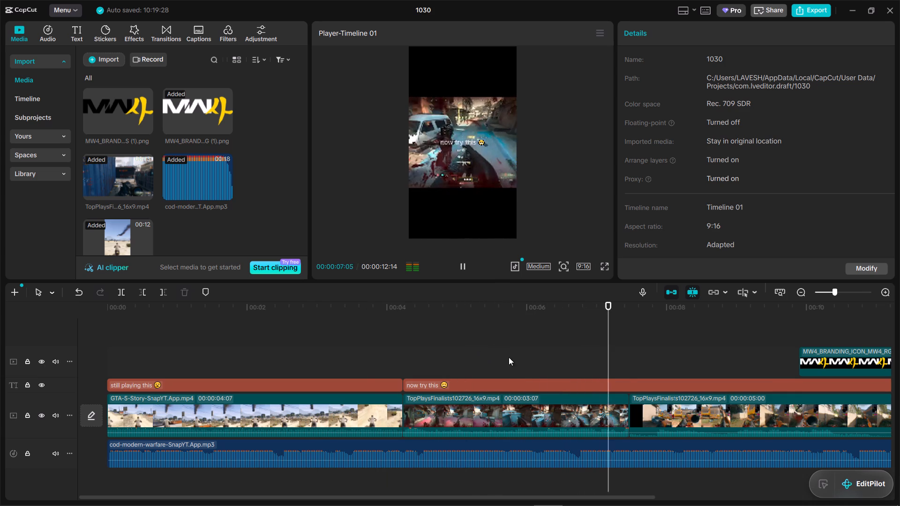
pyautogui.press('space')
pyautogui.click(394, 359)
pyautogui.moveTo(394, 359); pyautogui.dragTo(401, 365)
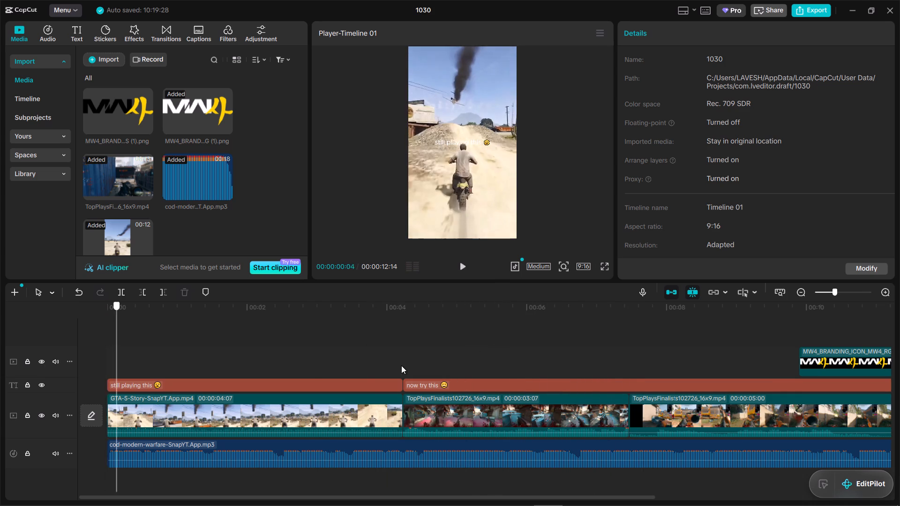
pyautogui.moveTo(401, 365); pyautogui.dragTo(0, 335)
pyautogui.click(459, 331)
pyautogui.press('space')
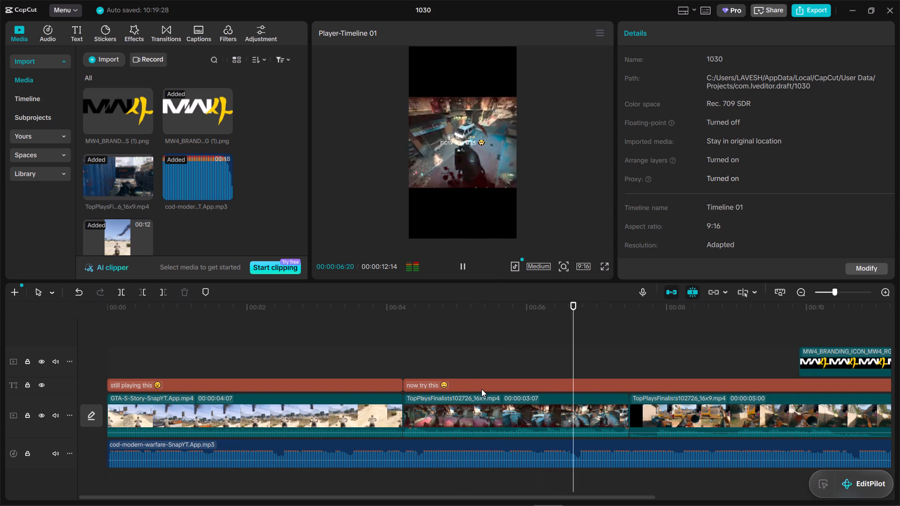
pyautogui.press('space')
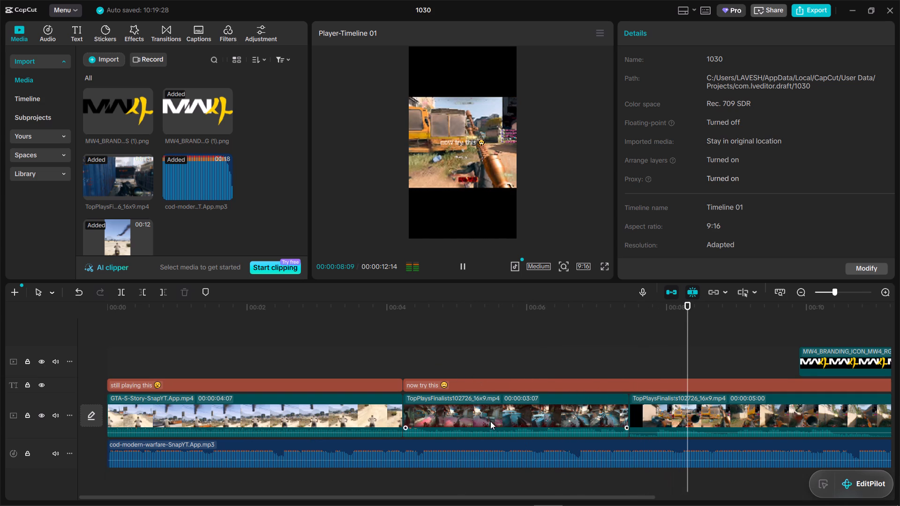
# Set the volume of the cod-modern-warfare music clip to -3 dB.
pyautogui.click(524, 454)
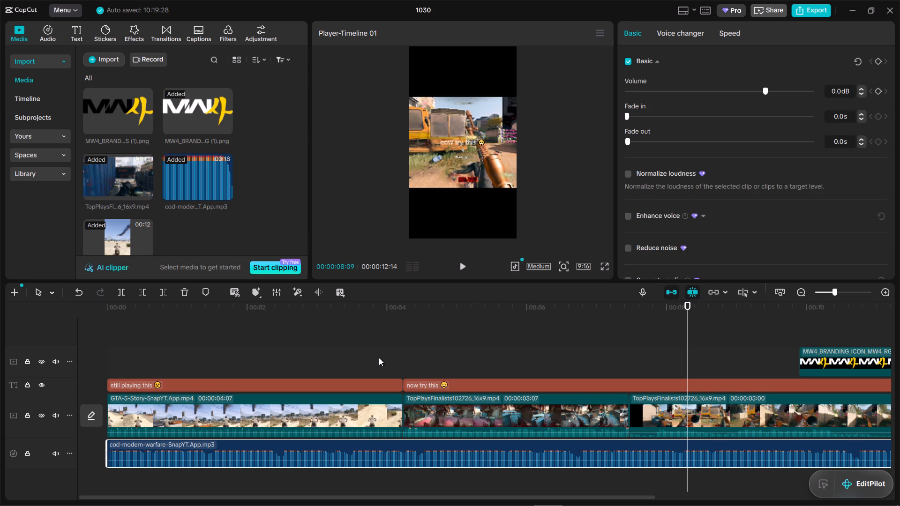
pyautogui.tripleClick(839, 92)
pyautogui.press('-')
pyautogui.press('3')
pyautogui.press('Return')
# Play on from 00:00:08:09 to check the music level, and return the playhead to the start of the timeline.
pyautogui.click(364, 342)
pyautogui.press('space')
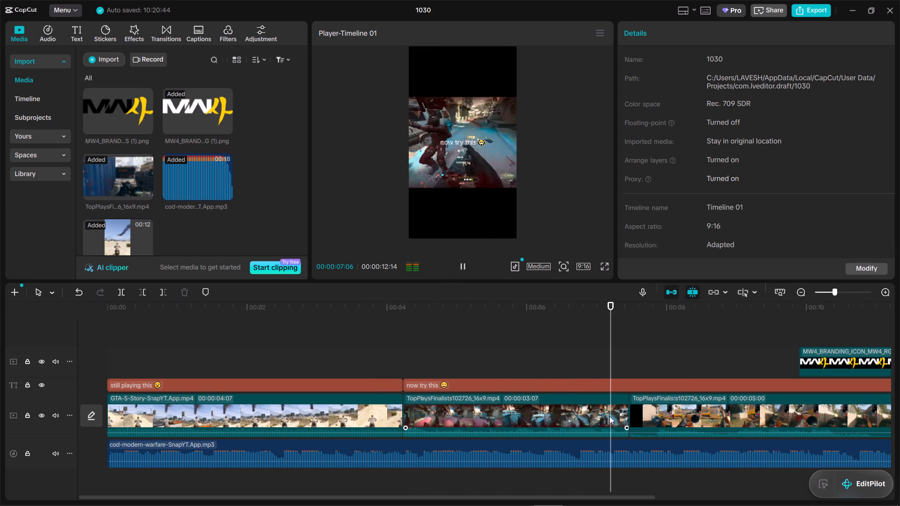
pyautogui.press('space')
pyautogui.click(579, 327)
pyautogui.moveTo(579, 327); pyautogui.dragTo(0, 309)
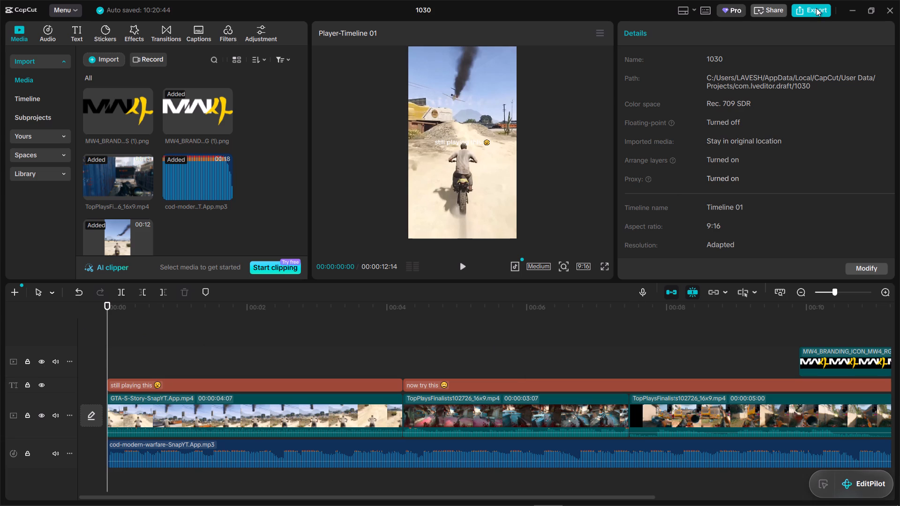
# Export the video under the name MW4 to the Downloads folder, and close the export window without sharing.
pyautogui.click(816, 8)
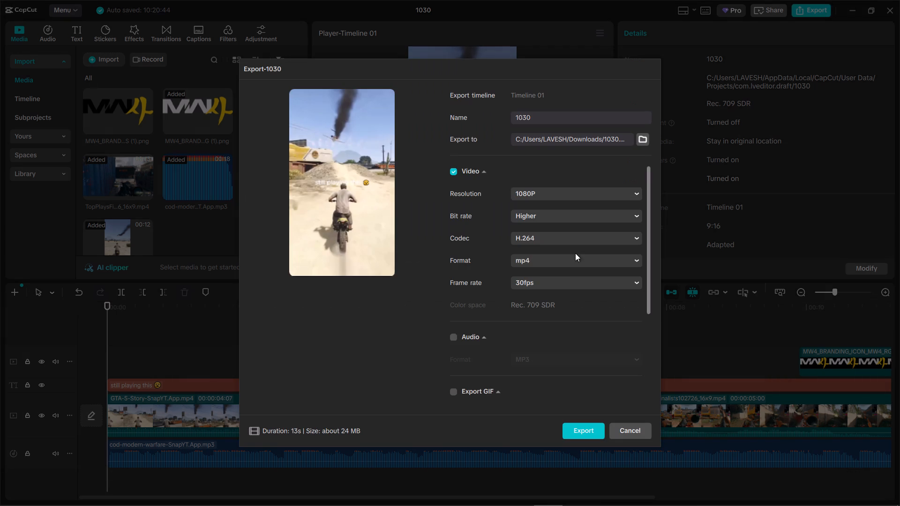
pyautogui.doubleClick(548, 117)
pyautogui.write('MW4')
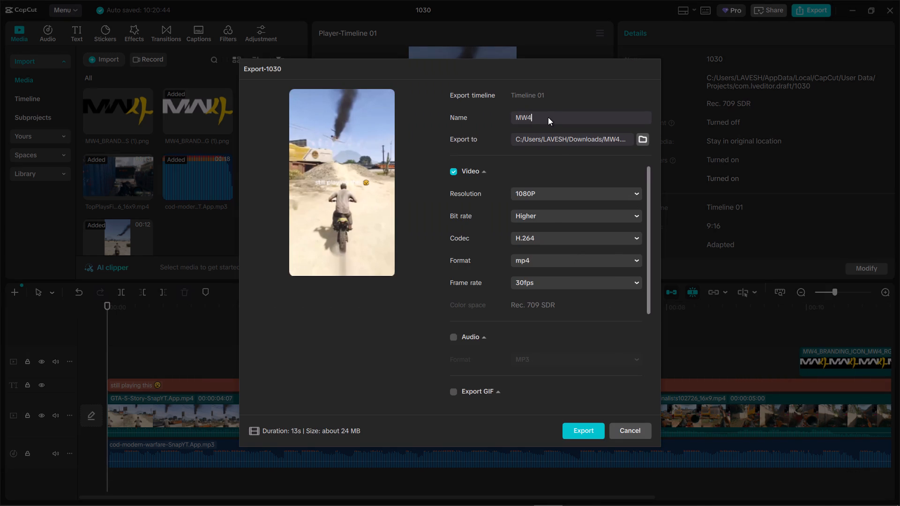
pyautogui.click(642, 135)
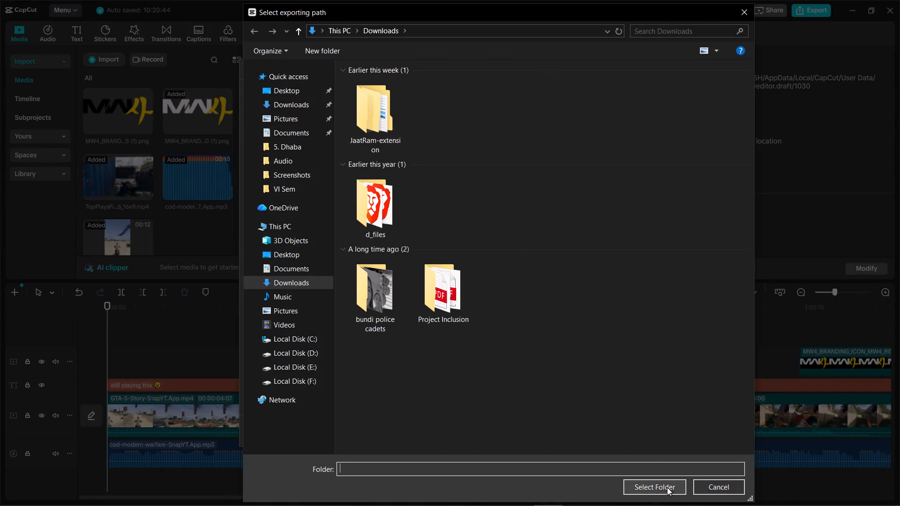
pyautogui.click(292, 287)
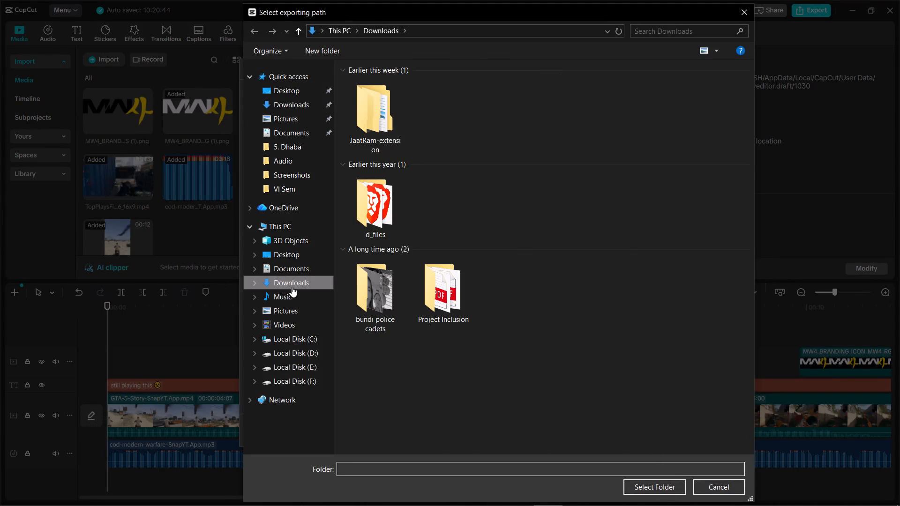
pyautogui.click(643, 491)
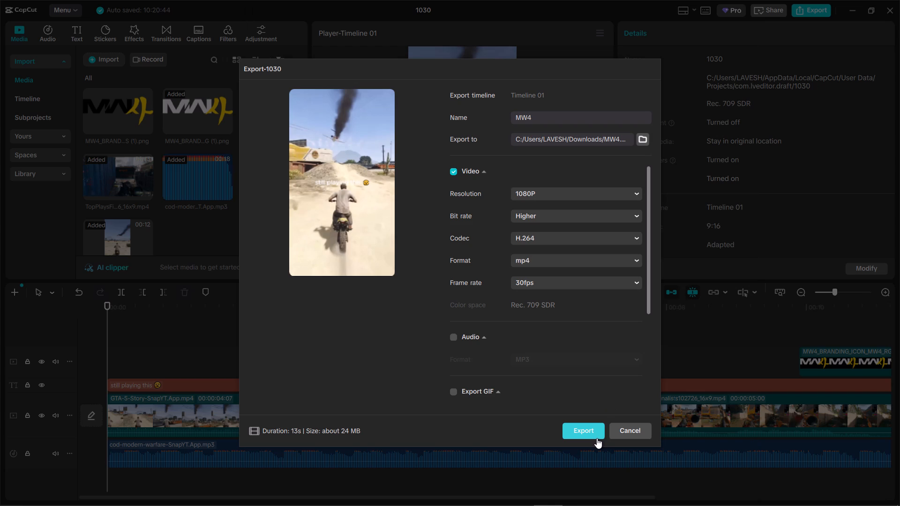
pyautogui.click(597, 438)
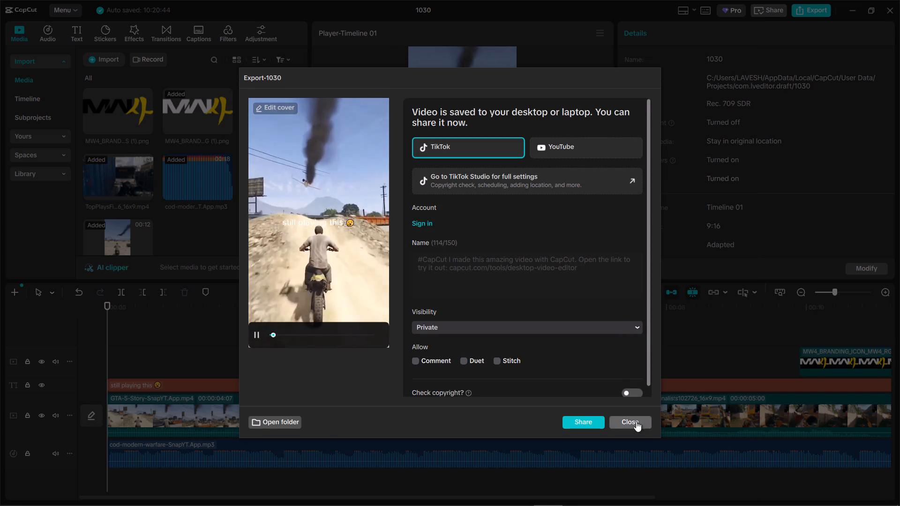
pyautogui.click(636, 421)
# Close the 1030 project and exit CapCut from its home screen.
pyautogui.click(896, 15)
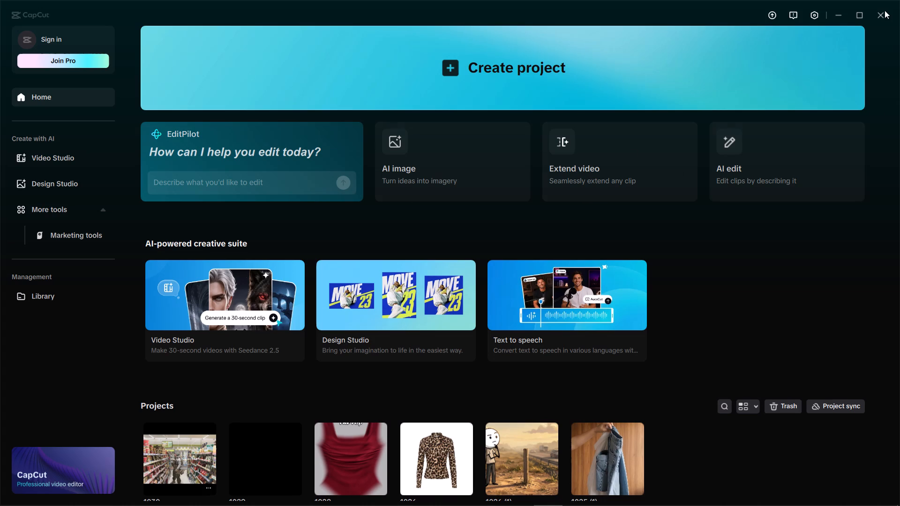
pyautogui.click(877, 15)
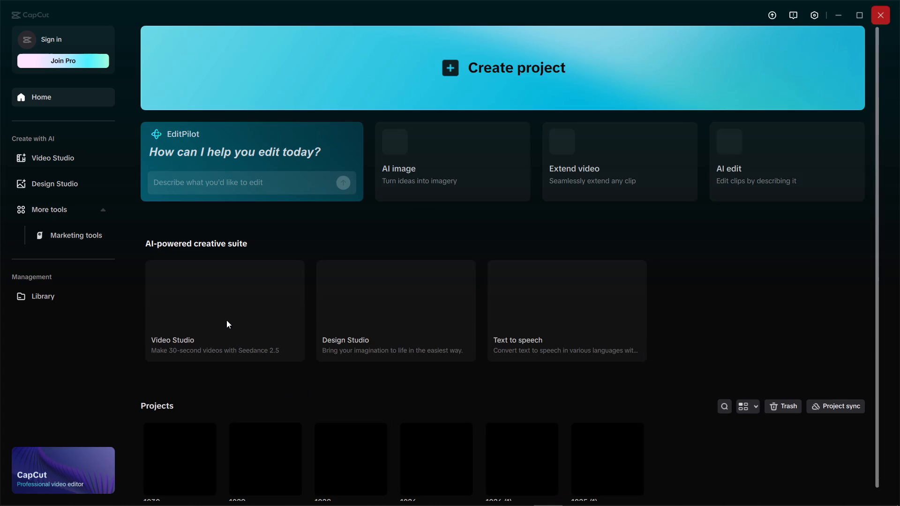
# In the Brave browser, close the happy face emoji search tab.
pyautogui.click(160, 11)
pyautogui.click(111, 0)
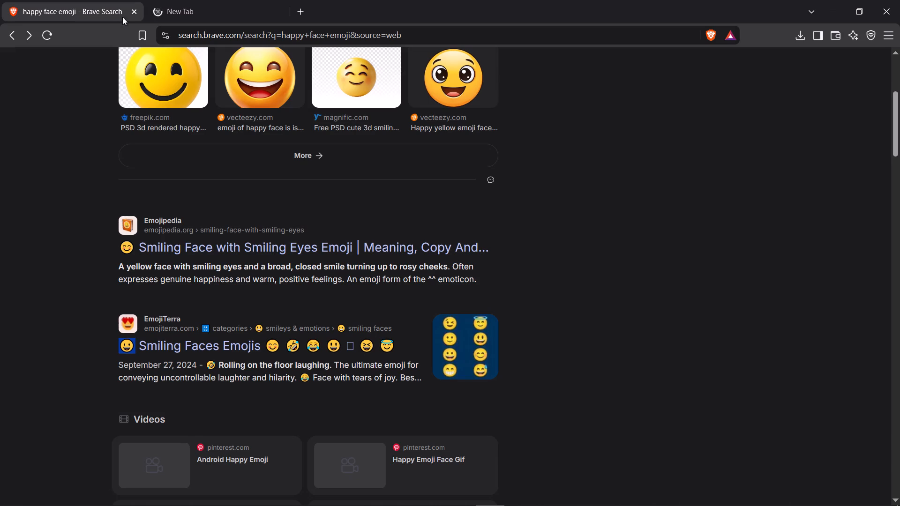
pyautogui.click(136, 9)
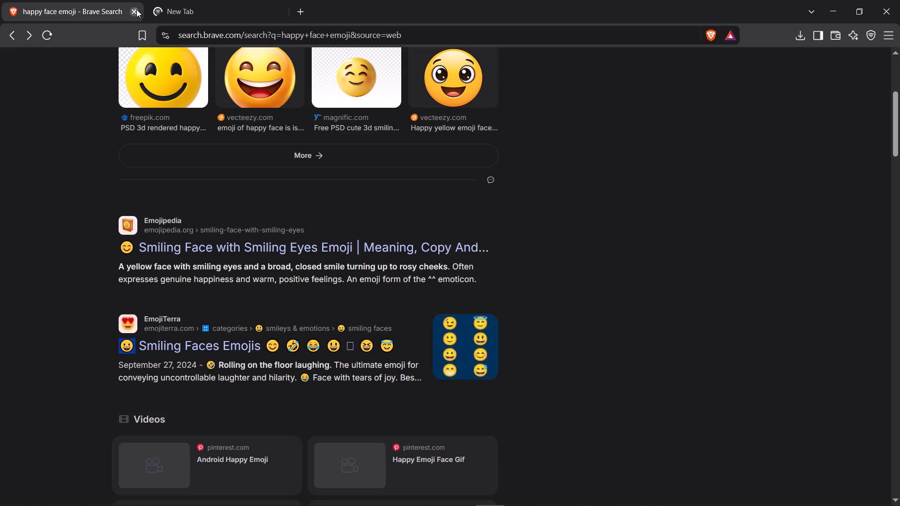
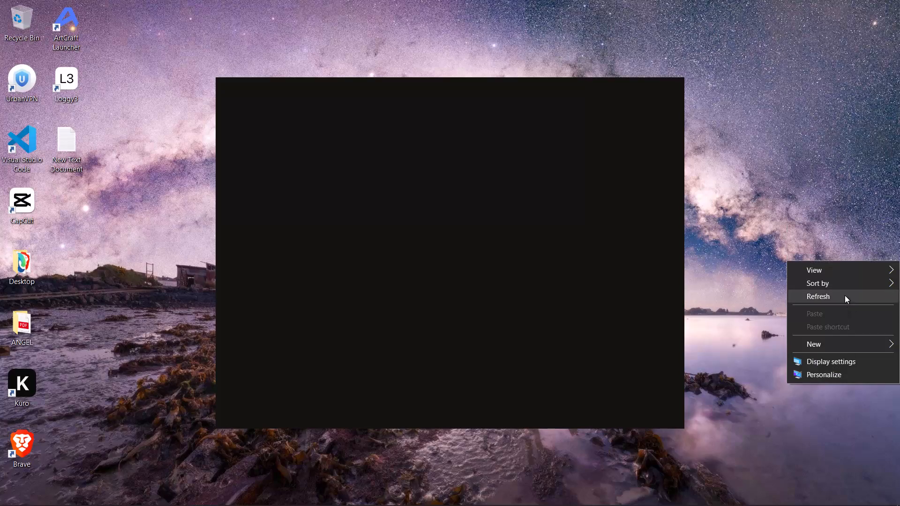
# Refresh the Windows desktop.
pyautogui.click(845, 295)
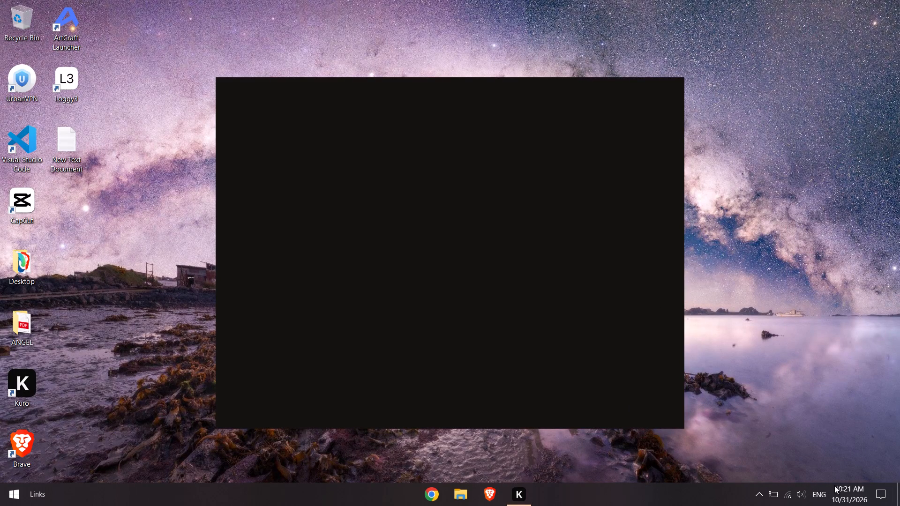